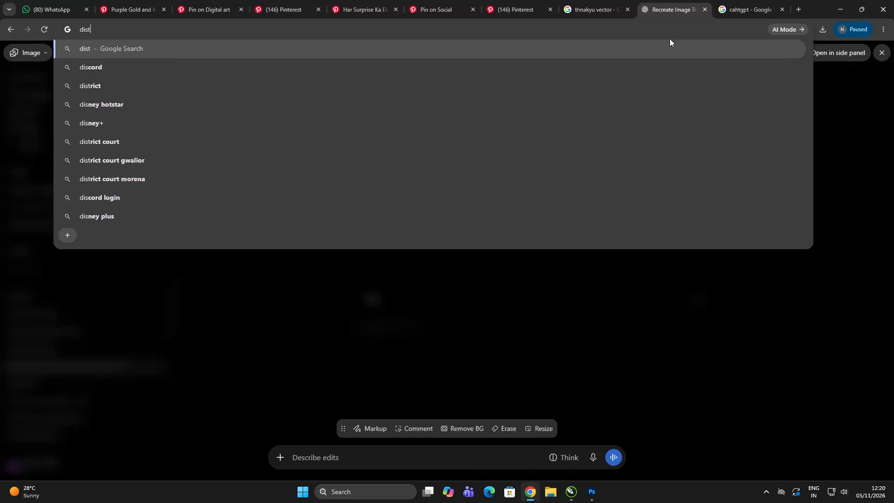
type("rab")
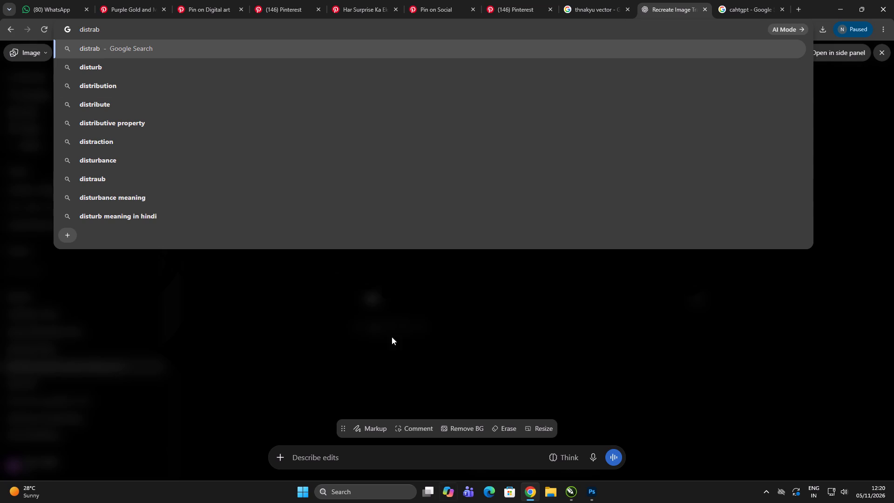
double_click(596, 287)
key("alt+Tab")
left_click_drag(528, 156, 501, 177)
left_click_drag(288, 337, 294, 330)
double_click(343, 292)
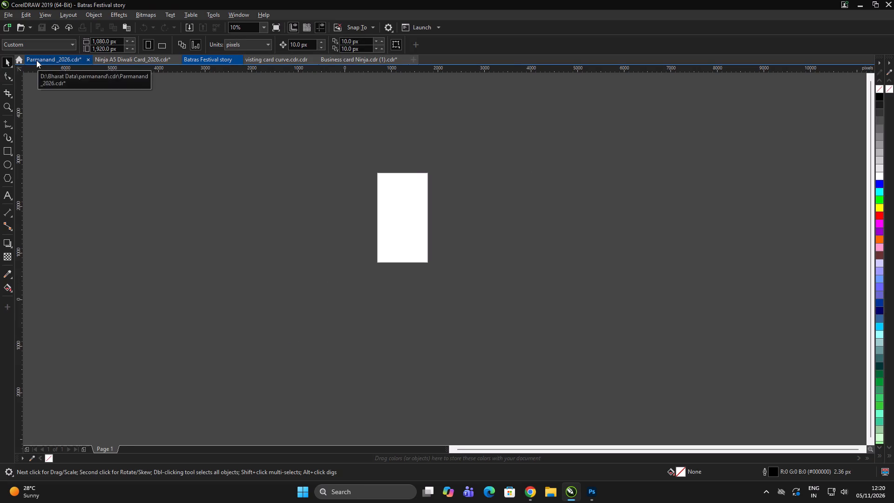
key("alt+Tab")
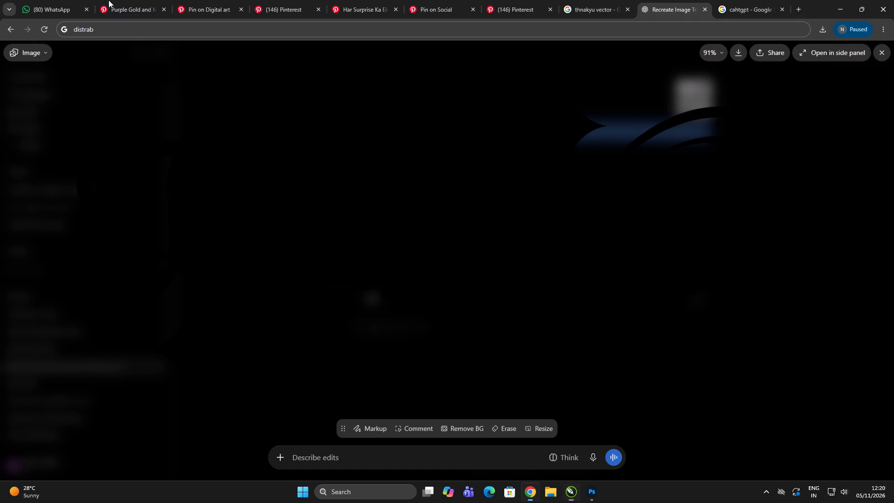
Search Pinterest for "diwali cracker backgorund" from the tab with the purple mandala pin.
left_click(283, 0)
scroll(360, 0, "up", 5)
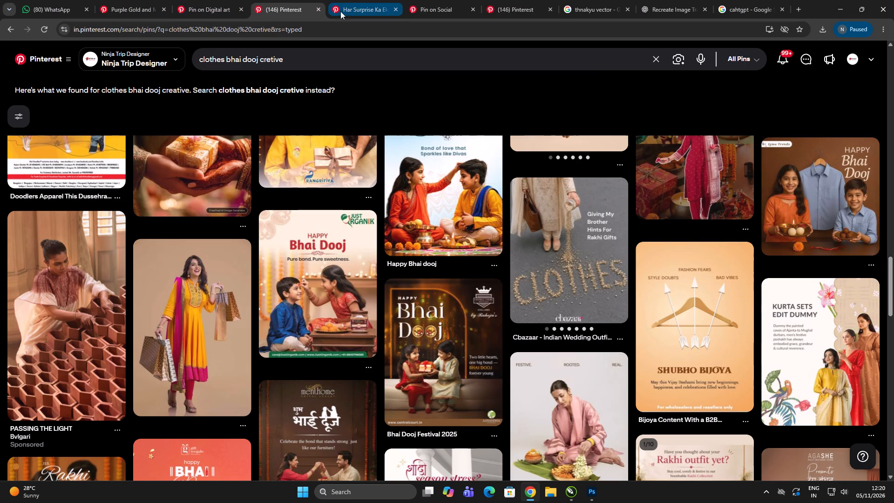
left_click(211, 0)
scroll(133, 206, "up", 15)
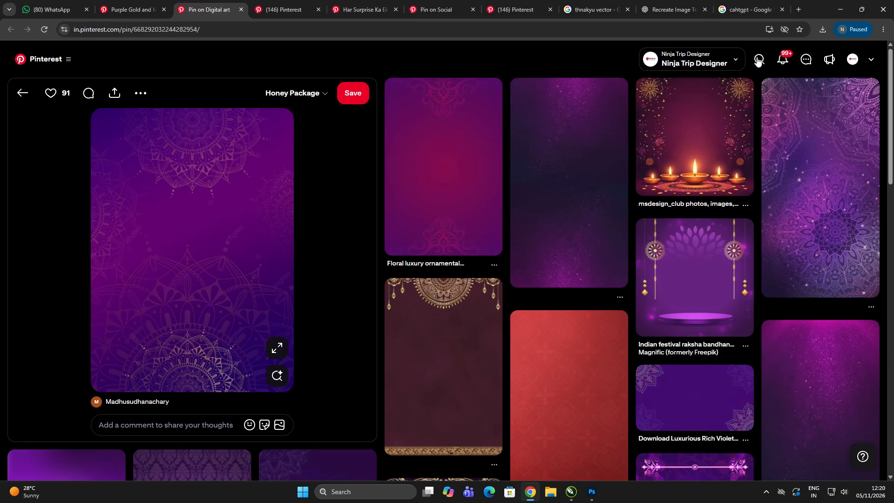
left_click(762, 57)
type("diwali cra")
type("cker")
key("space")
key("space")
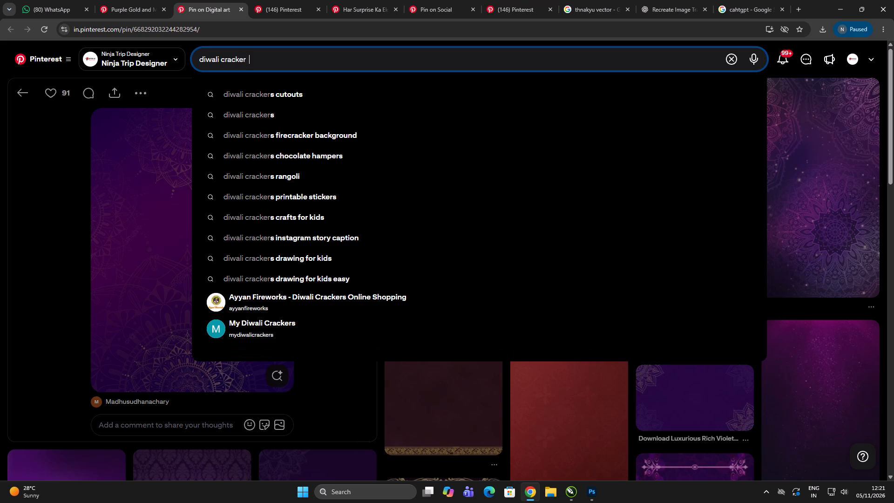
type("backgorund")
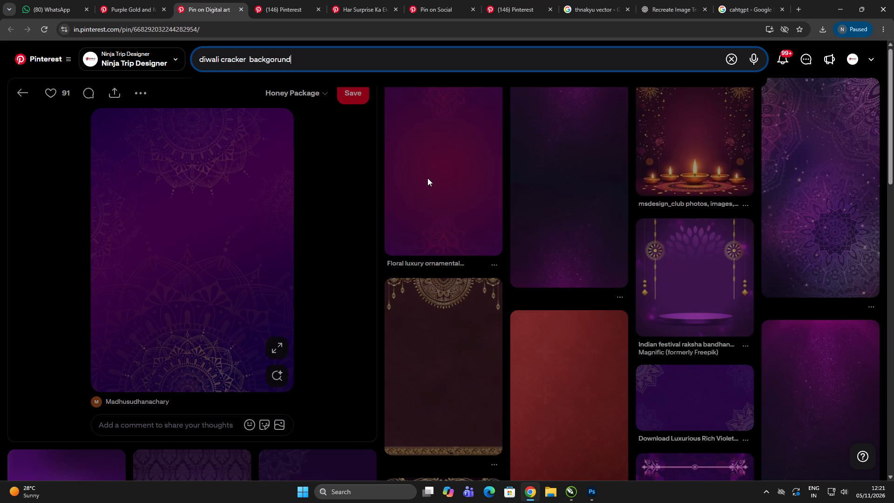
key("Return")
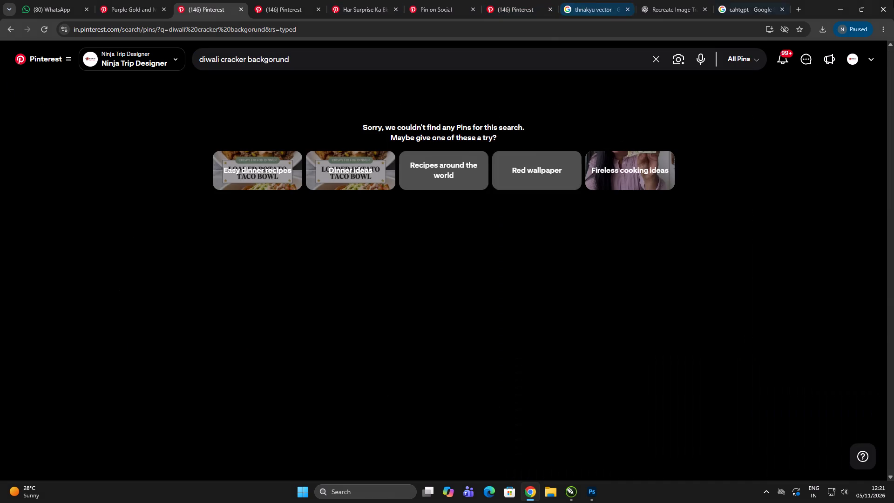
Shorten the Pinterest query to "diwali cracker" and run the suggested search "diwali crackers".
left_click(375, 61)
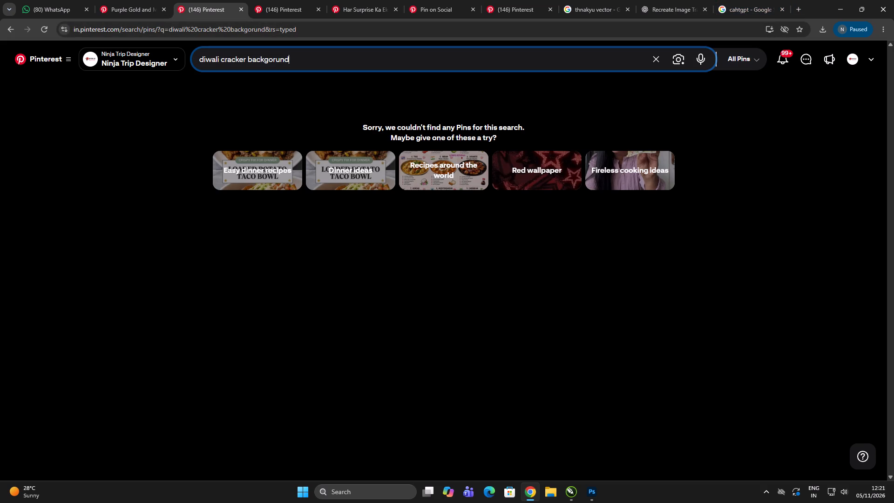
key("BackSpace")
key("BackSpace")
key("BackSpace")
key("BackSpace")
key("BackSpace")
key("BackSpace")
key("BackSpace")
key("BackSpace")
key("BackSpace")
key("BackSpace")
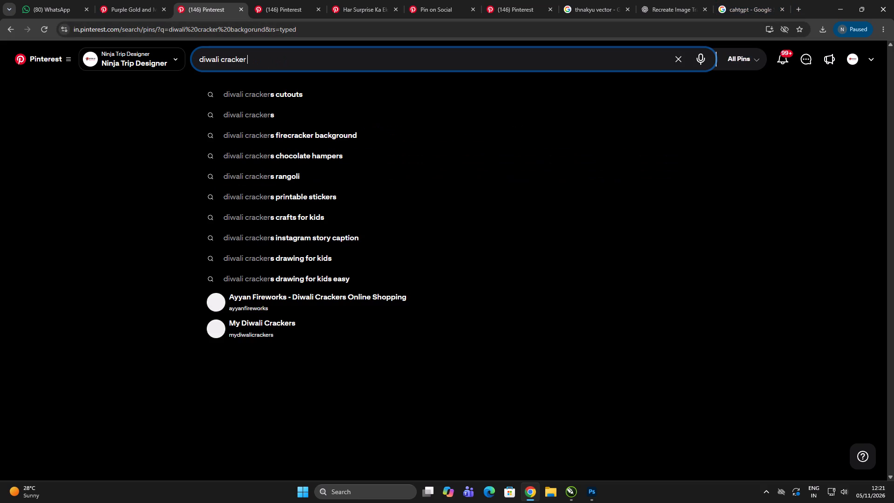
key("Down")
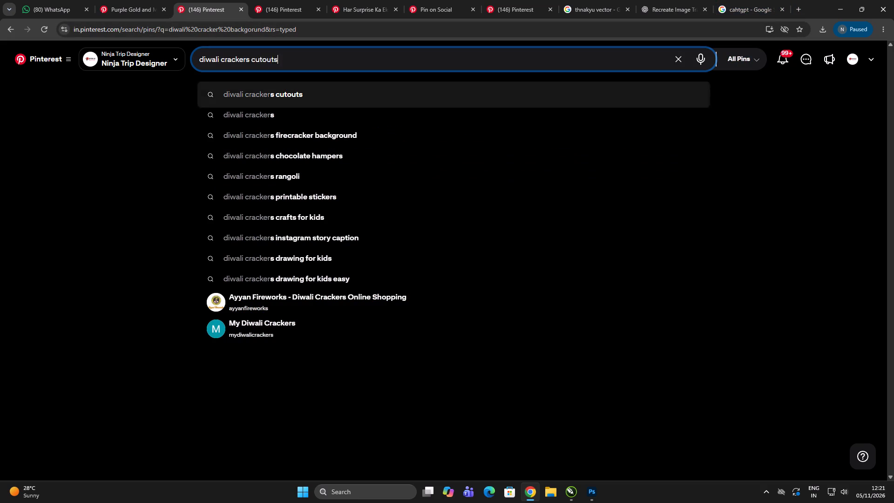
key("Down")
key("Return")
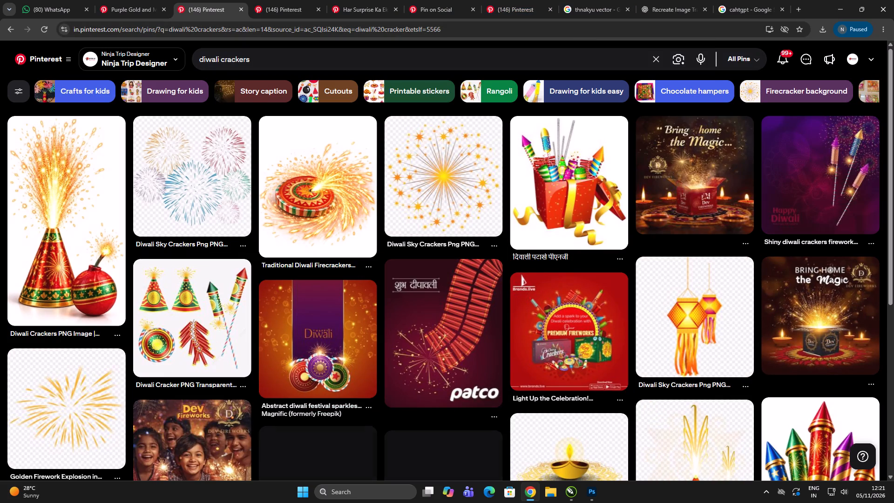
Extend the Pinterest search to "diwali crackers background".
left_click(352, 64)
key("space")
type("backgao")
key("BackSpace")
key("BackSpace")
key("BackSpace")
type("ground")
key("Return")
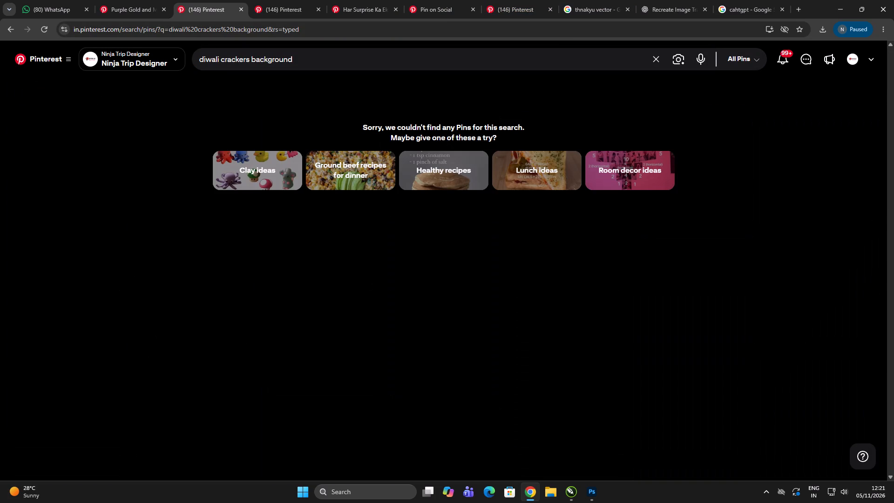
Copy the Pinterest query and run it as a Google image search in place of the thank-you vector search.
left_click(362, 44)
left_click_drag(347, 55, 136, 64)
key("ctrl+c")
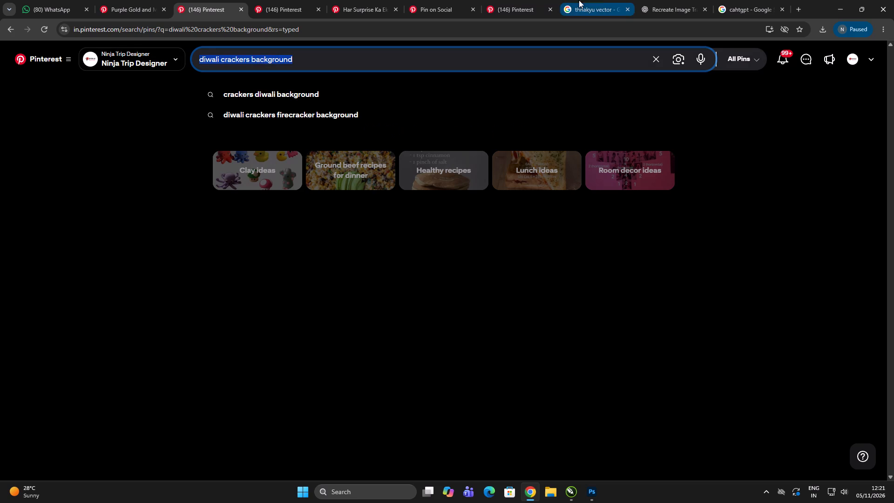
left_click(597, 0)
left_click(668, 0)
left_click(602, 0)
left_click(573, 22)
key("ctrl+a")
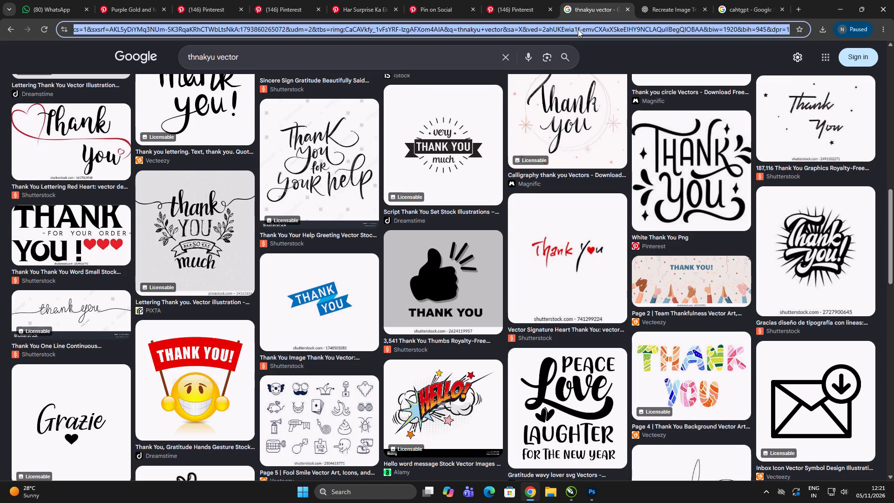
key("ctrl+v")
key("Return")
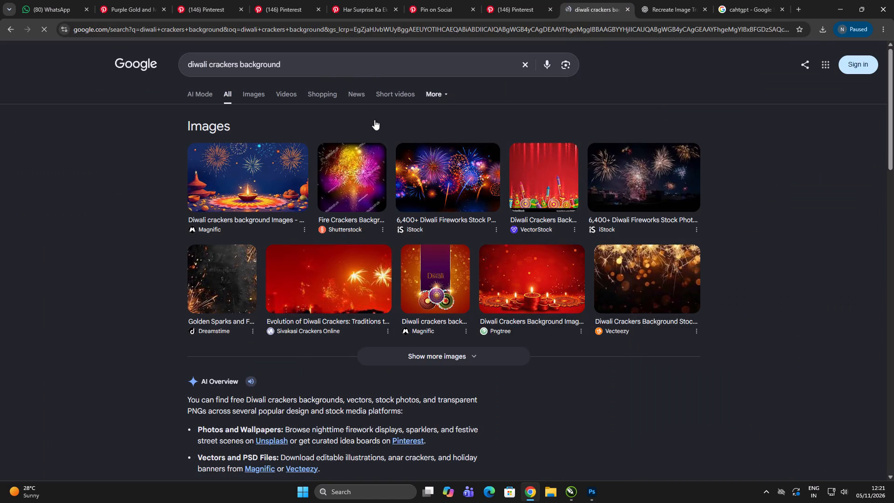
left_click(253, 90)
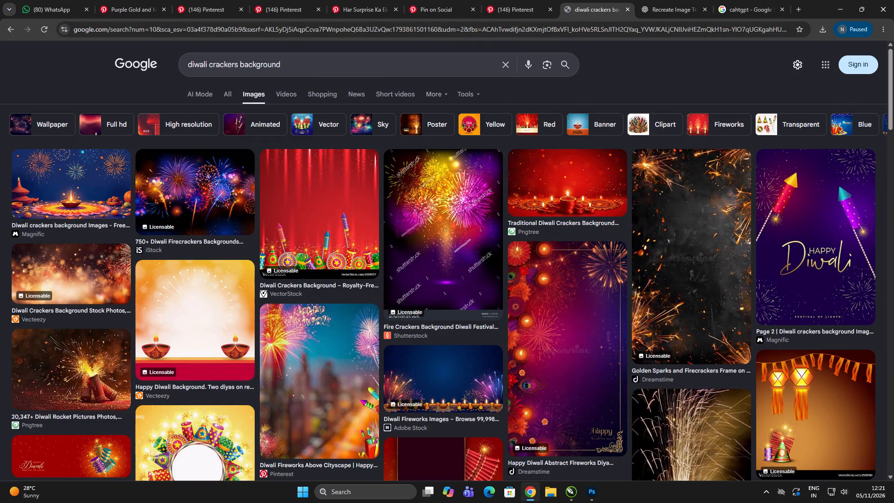
Refine the Google image search to "diwali crackers background lite".
left_click(319, 65)
key("space")
type("lite")
key("Return")
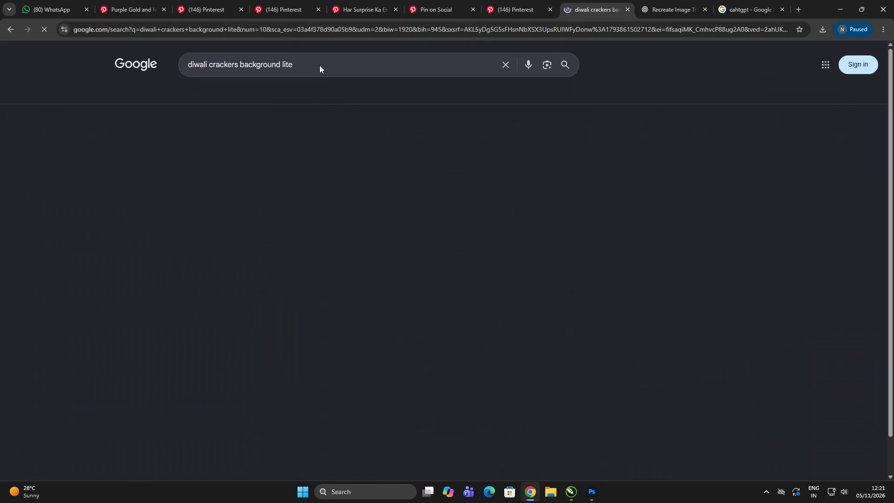
Open the light orange Vecteezy fireworks background in a new tab and look through its related images.
right_click(171, 188)
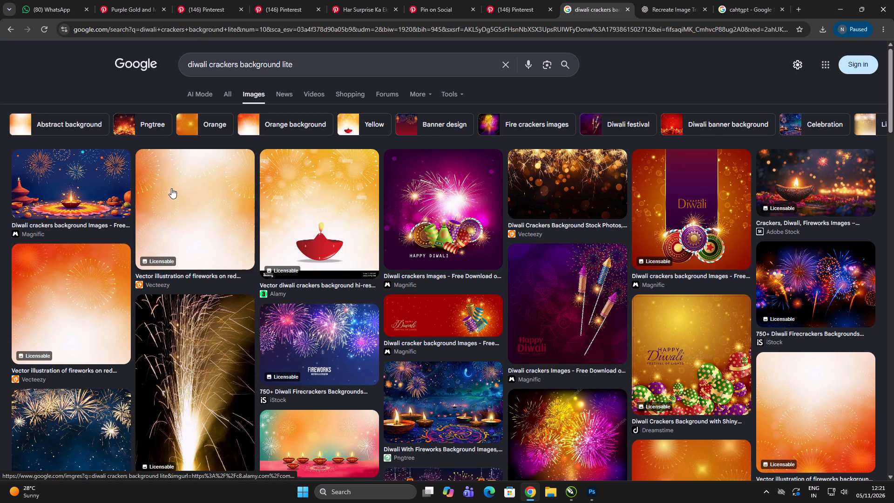
left_click(190, 201)
left_click(586, 0)
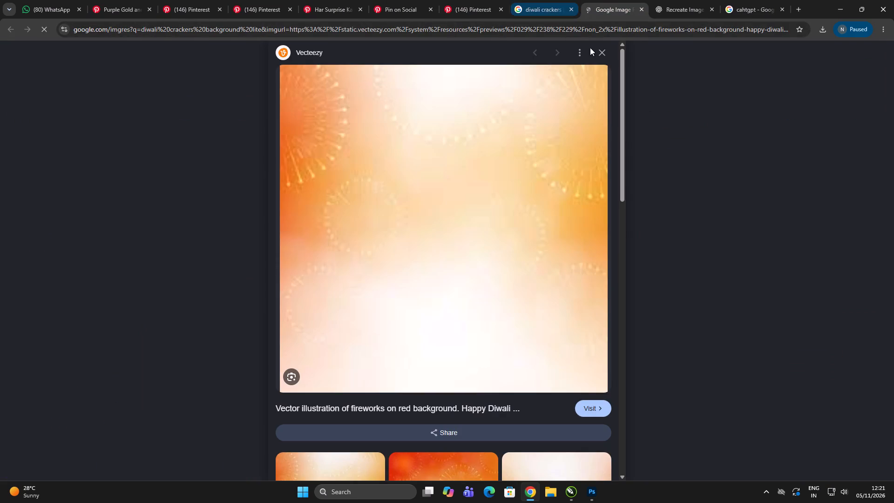
scroll(498, 224, "down", 12)
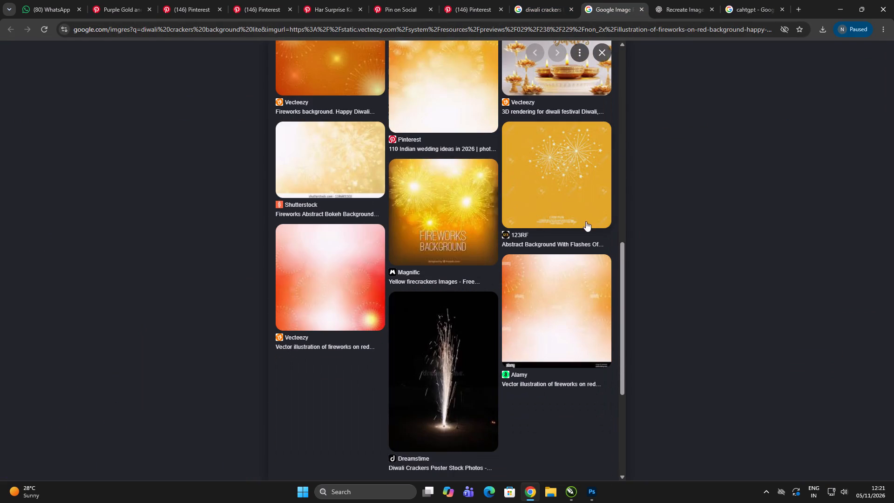
scroll(581, 222, "down", 3)
Return to the "diwali crackers background lite" image results and examine them for a light fireworks background.
left_click(539, 0)
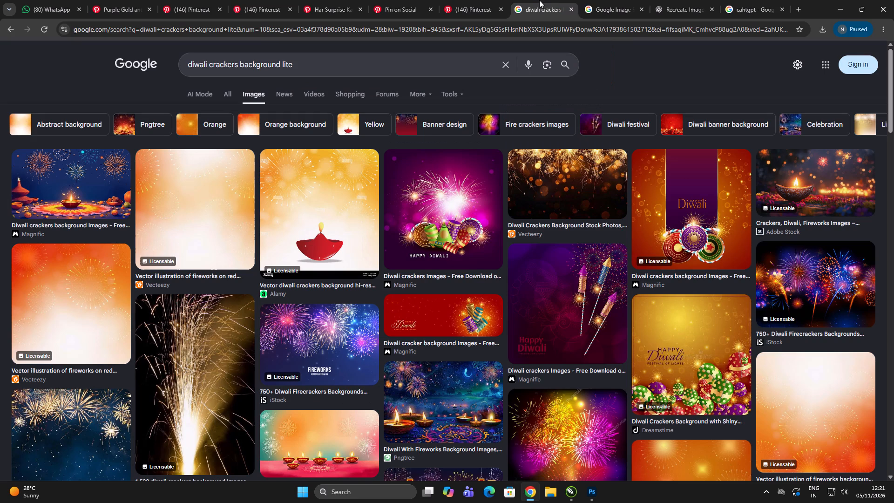
scroll(611, 266, "down", 4)
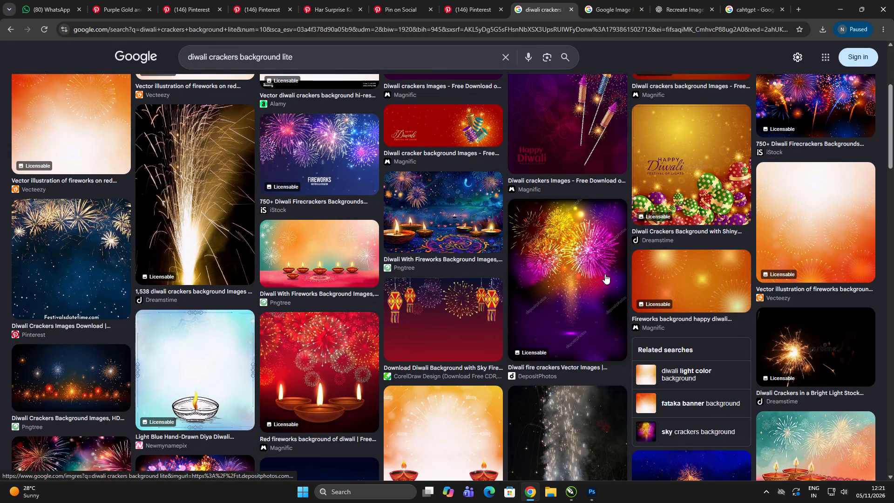
scroll(605, 274, "down", 18)
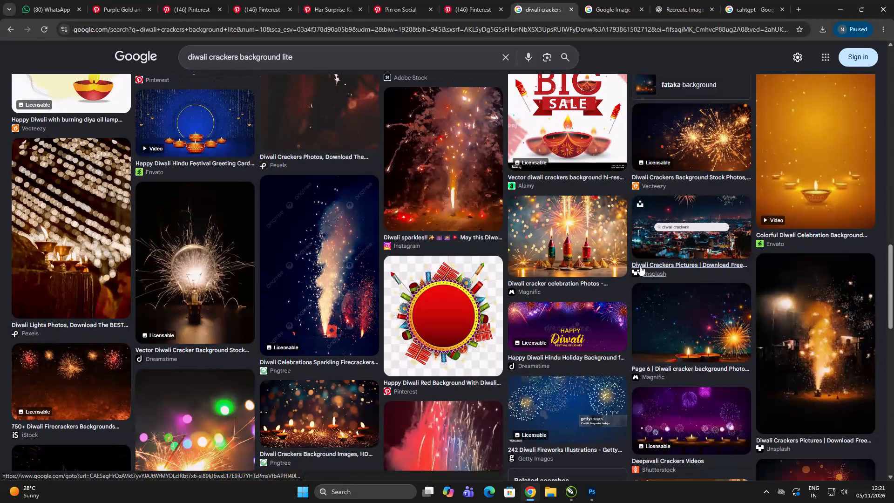
scroll(693, 251, "down", 6)
scroll(597, 251, "down", 5)
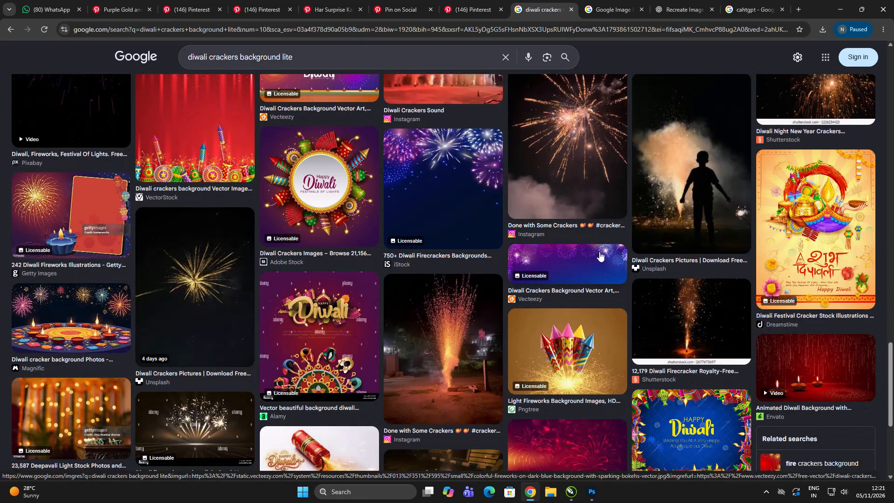
scroll(602, 250, "down", 10)
scroll(569, 260, "up", 20)
scroll(569, 260, "up", 7)
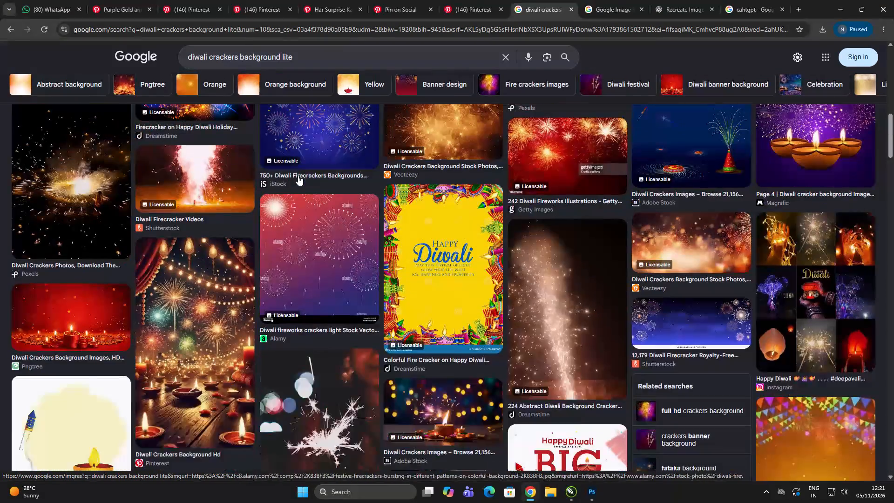
scroll(299, 172, "up", 16)
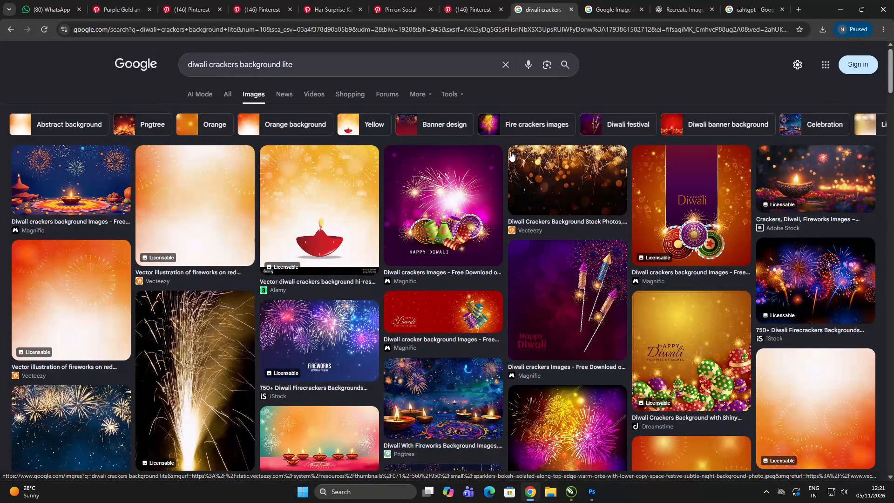
scroll(510, 151, "down", 15)
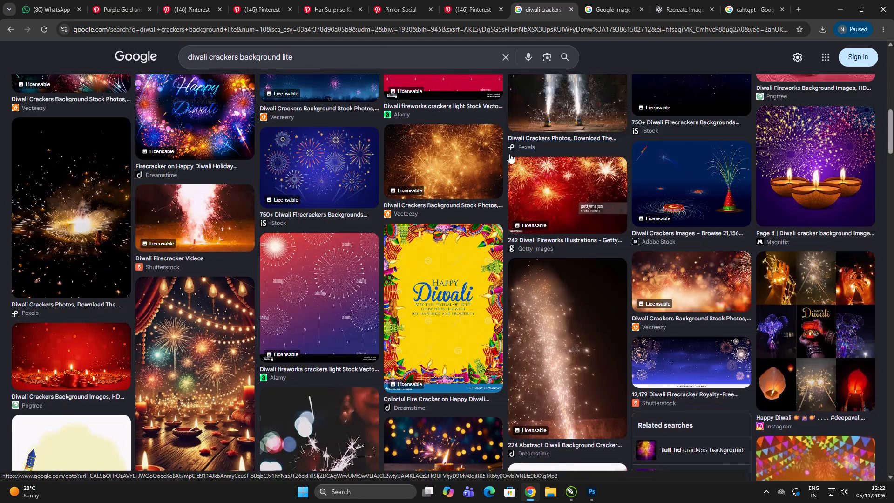
scroll(509, 154, "down", 3)
scroll(503, 154, "up", 3)
scroll(503, 153, "down", 5)
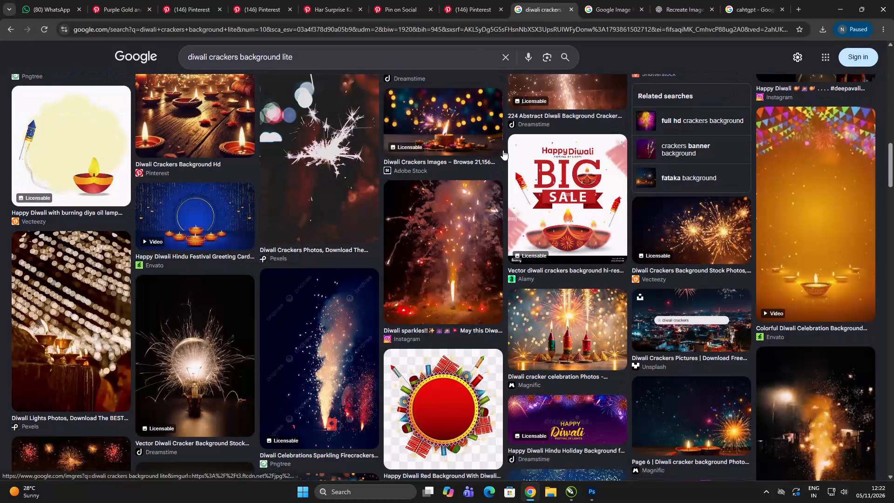
scroll(503, 150, "down", 9)
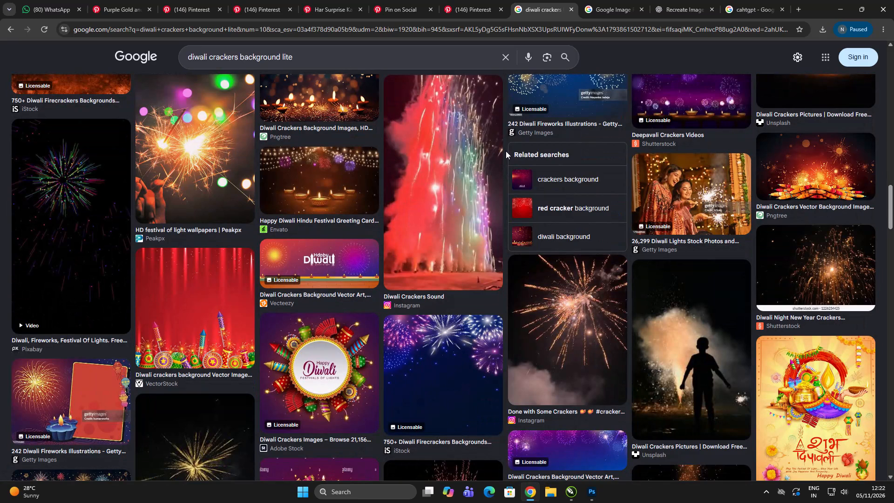
scroll(504, 154, "down", 3)
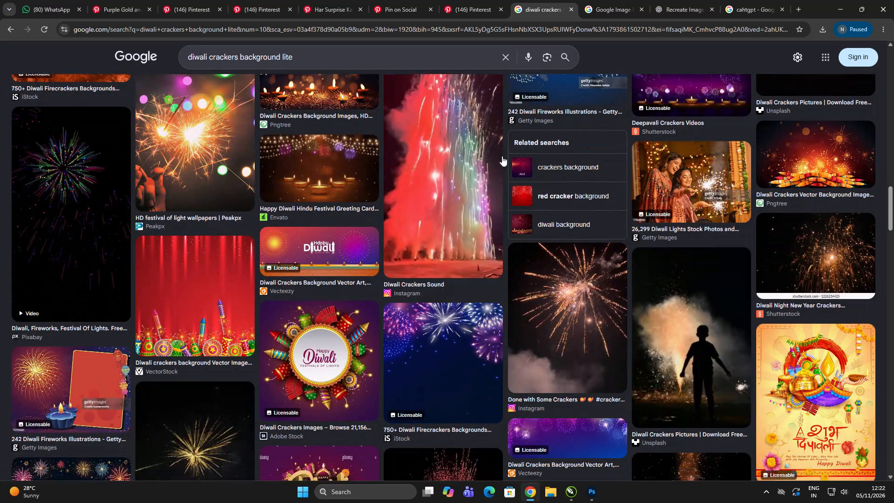
scroll(502, 156, "down", 15)
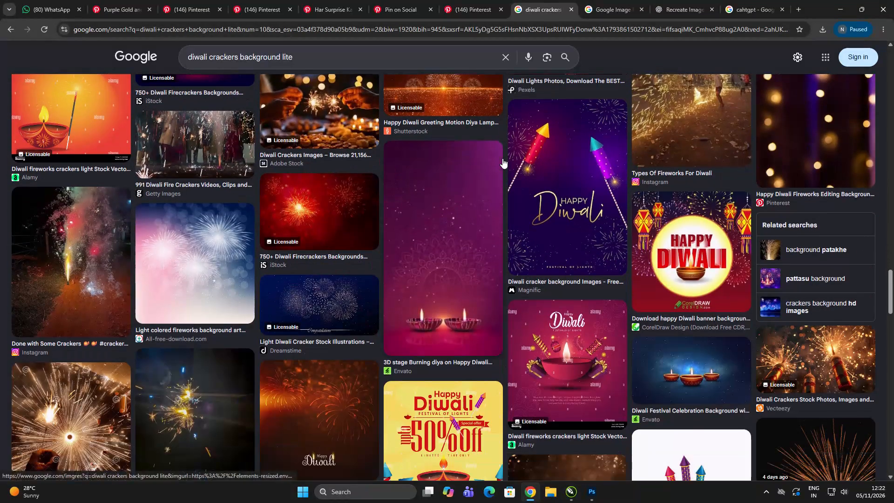
scroll(502, 158, "down", 6)
scroll(502, 158, "up", 5)
scroll(503, 156, "down", 10)
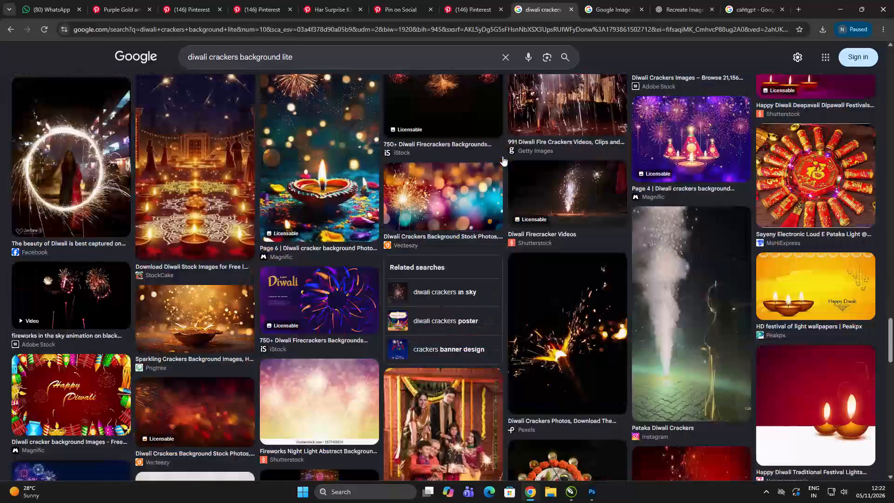
scroll(502, 155, "down", 5)
scroll(501, 155, "up", 16)
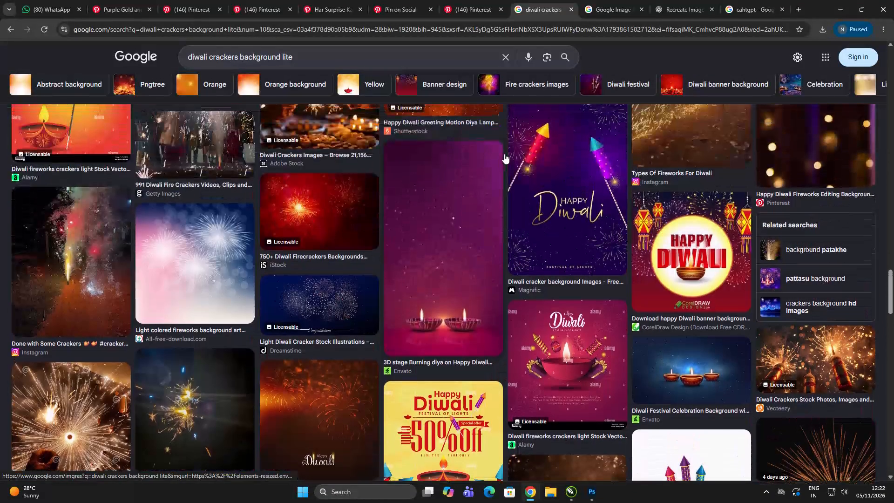
scroll(258, 229, "down", 9)
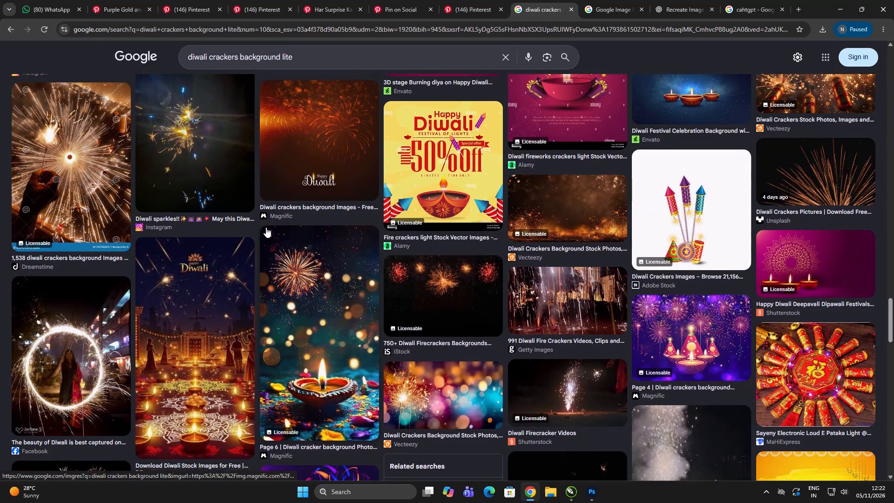
scroll(266, 227, "down", 17)
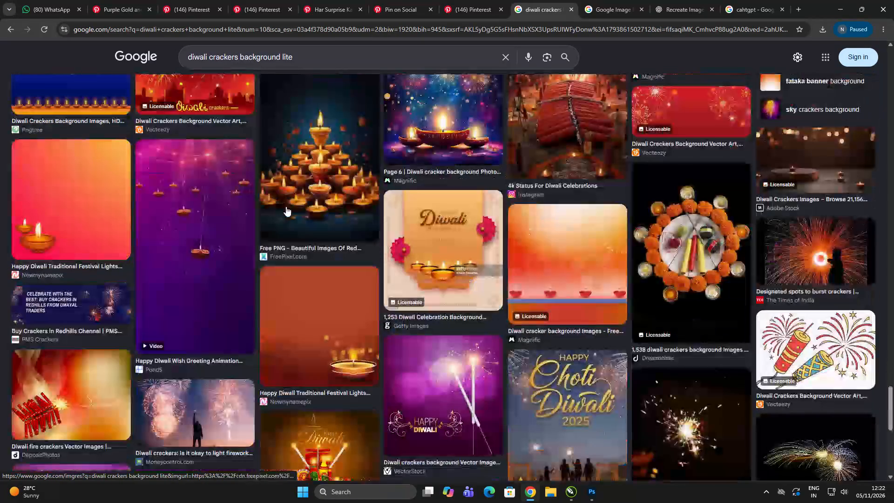
scroll(286, 206, "down", 3)
scroll(299, 207, "up", 4)
scroll(300, 210, "up", 20)
scroll(300, 210, "up", 3)
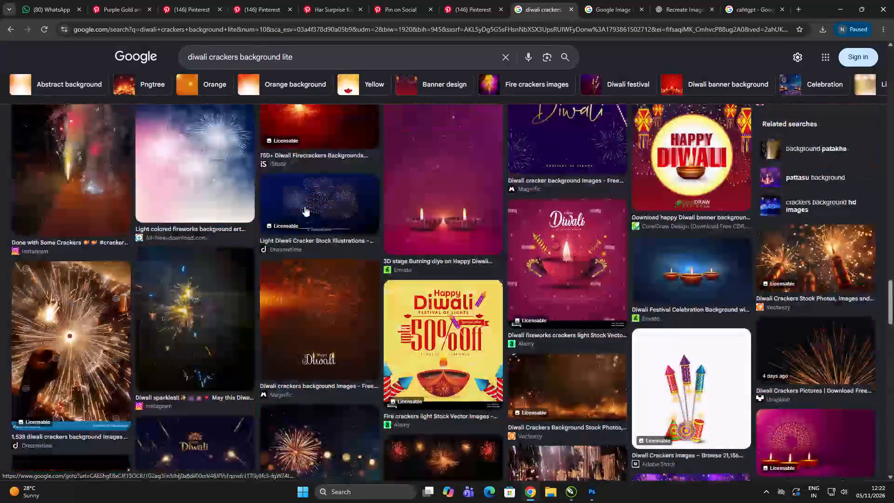
scroll(305, 206, "up", 20)
scroll(305, 206, "up", 19)
scroll(301, 193, "up", 2)
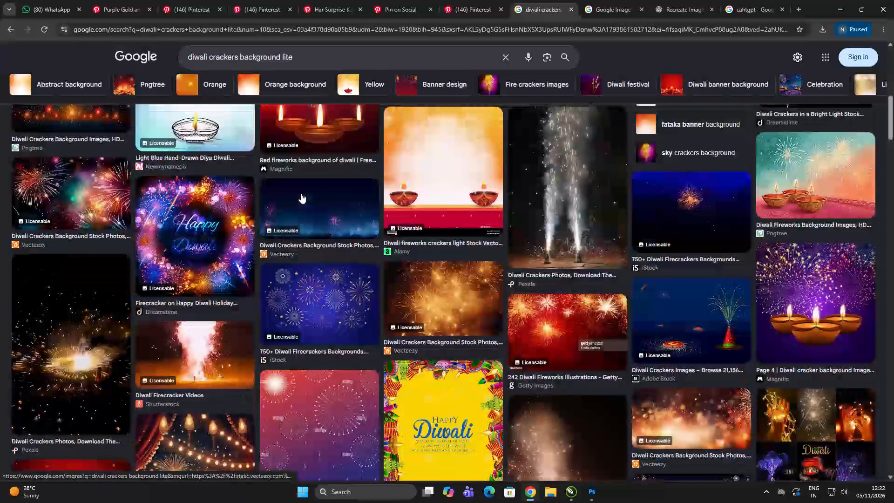
scroll(301, 193, "up", 20)
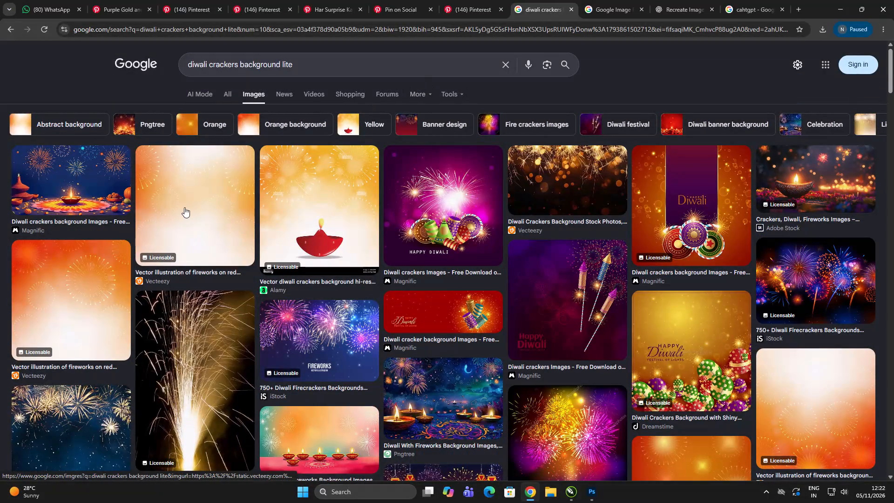
Preview the light colored pink-and-blue fireworks background from All-free-download.com and copy the image.
scroll(230, 177, "down", 6)
scroll(228, 180, "down", 15)
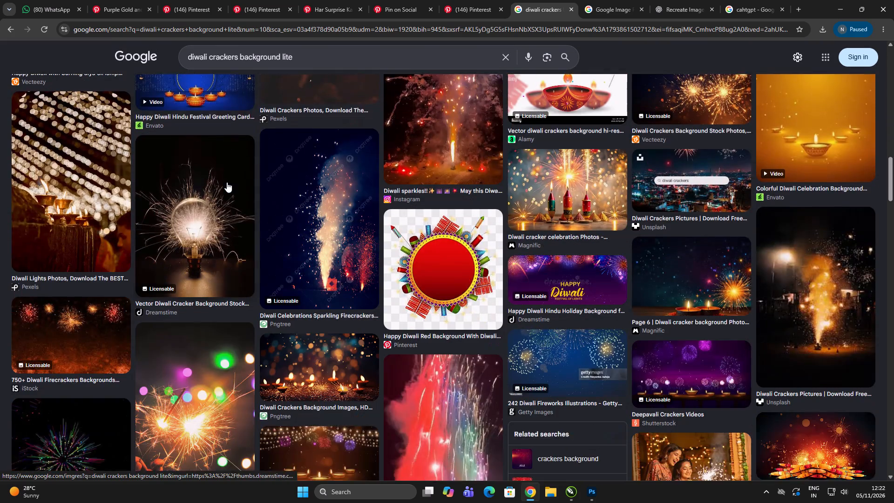
scroll(227, 182, "down", 16)
scroll(228, 182, "down", 11)
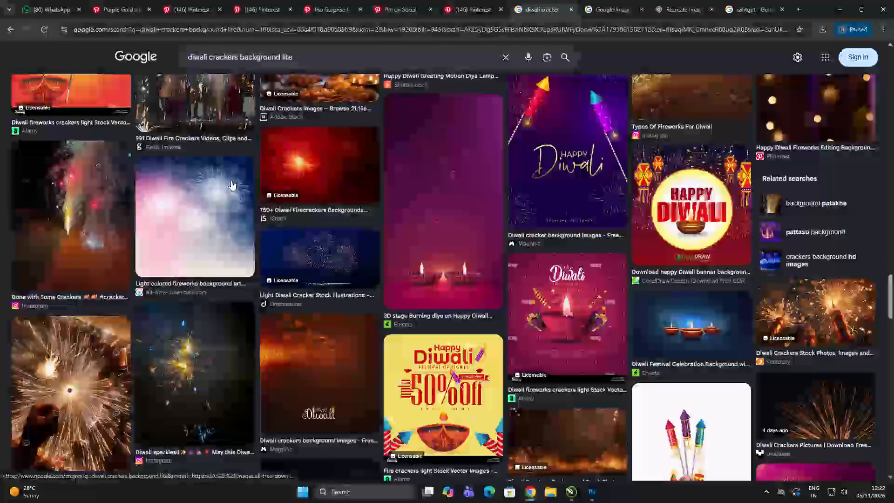
left_click(179, 203)
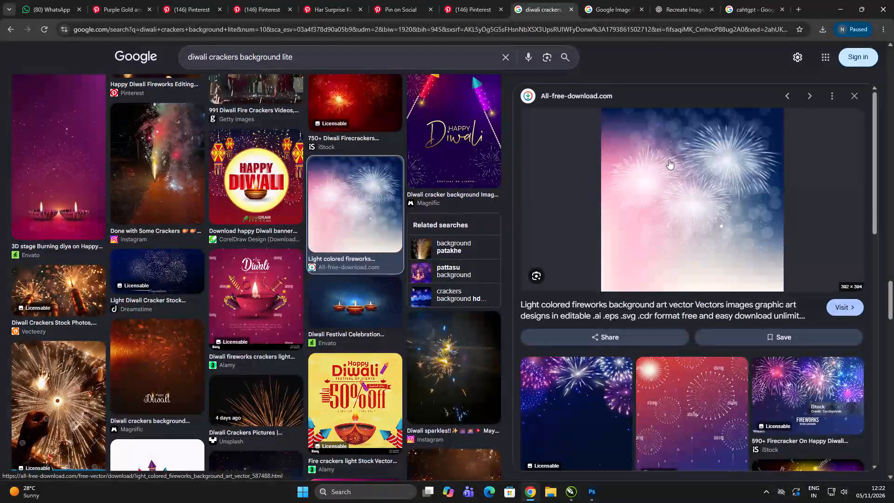
right_click(660, 157)
left_click(689, 319)
Switch to the Batras Festival story document in CorelDRAW.
key("alt+Tab")
scroll(398, 205, "down", 4)
left_click(485, 285)
left_click_drag(481, 279, 470, 270)
scroll(400, 206, "up", 2)
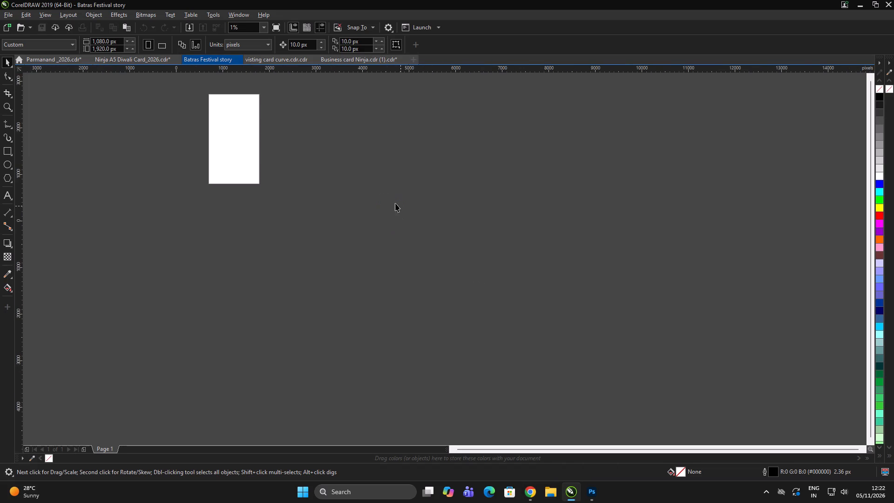
double_click(473, 200)
left_click_drag(307, 236, 147, 48)
double_click(453, 207)
left_click(455, 199)
key("Left")
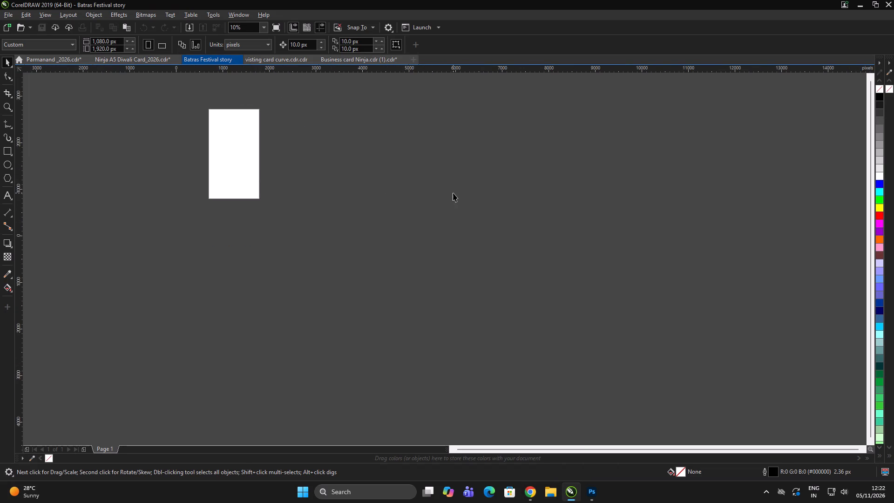
Open the Admire_reel cover drawing from the Bharat Data > Navkriti > cdr folder on the D: drive.
key("ctrl+o")
scroll(425, 196, "up", 1)
scroll(418, 204, "down", 15)
left_click(146, 354)
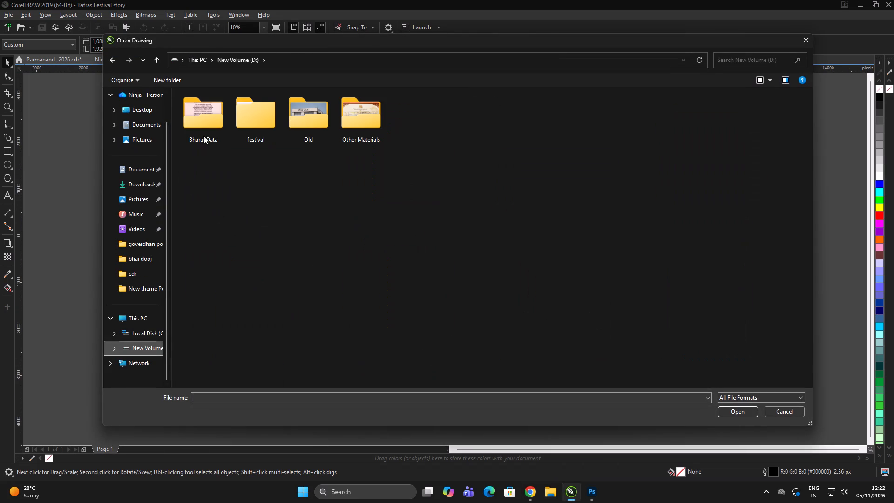
double_click(210, 108)
left_click(242, 221)
type("nav")
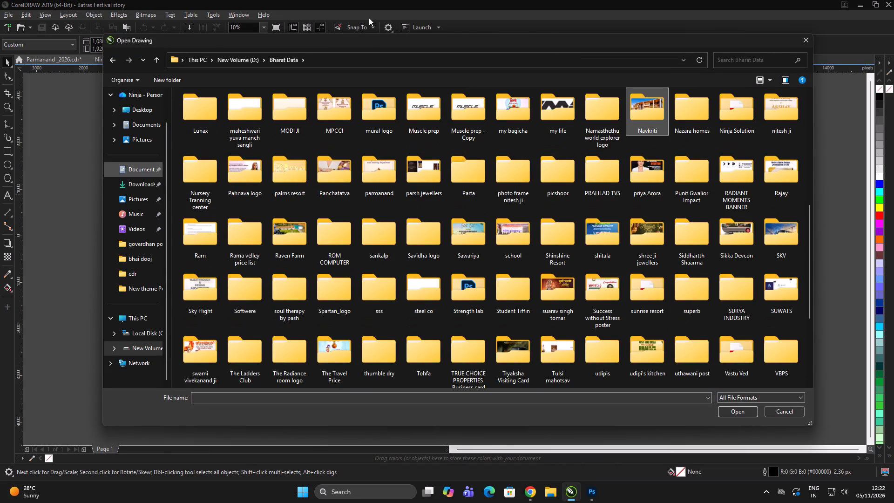
double_click(637, 105)
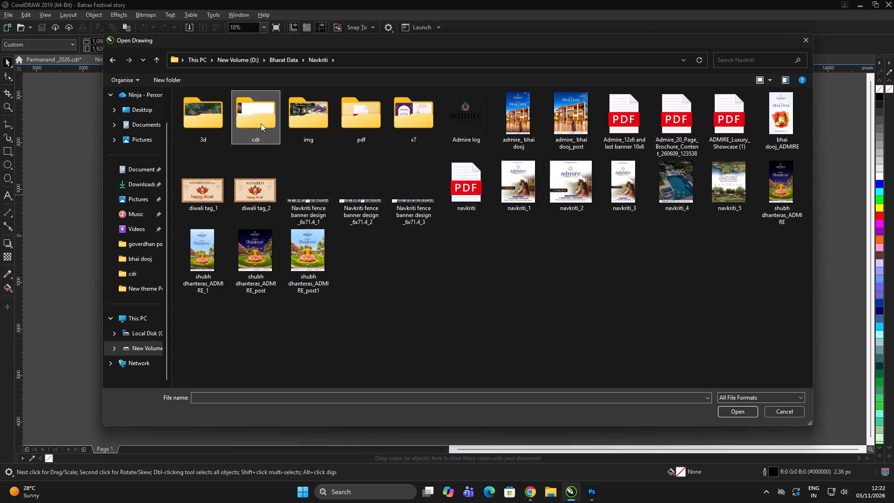
double_click(261, 123)
double_click(643, 318)
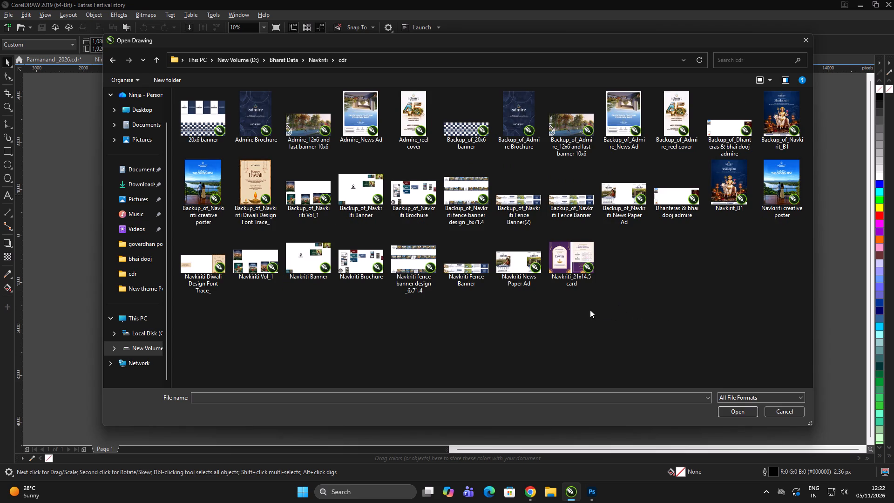
triple_click(653, 308)
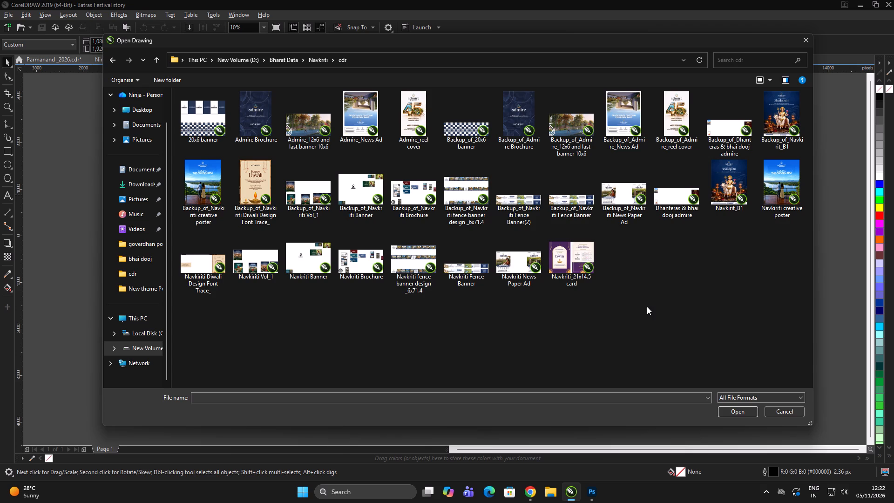
left_click(411, 124)
left_click(735, 429)
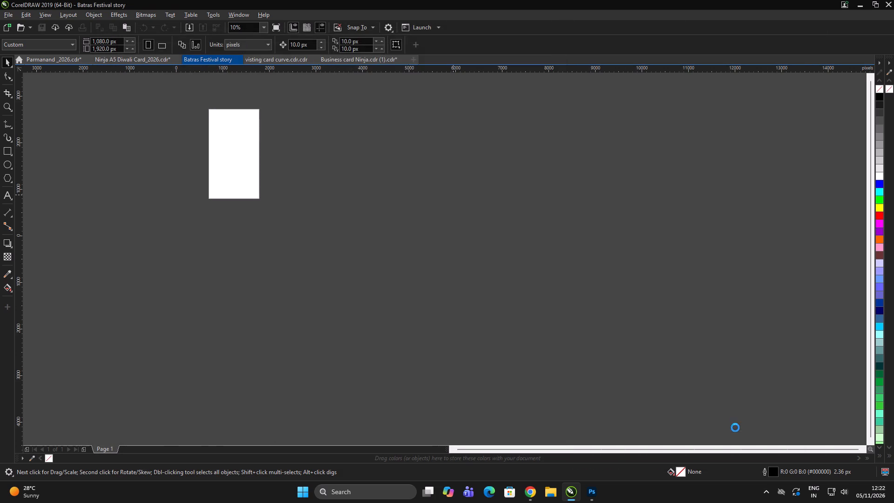
Look through pages 2 and 3 of the Admire reel cover document.
left_click(654, 310)
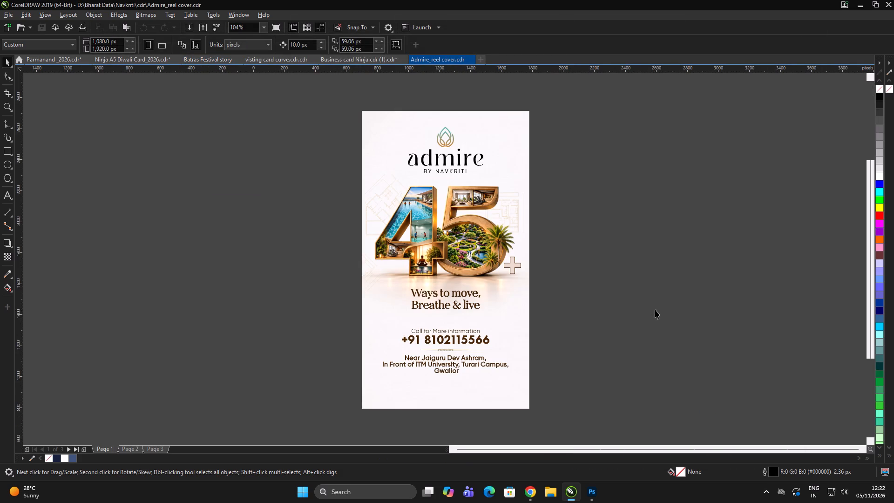
left_click_drag(655, 310, 650, 312)
left_click(131, 446)
left_click(160, 447)
double_click(227, 330)
left_click(231, 328)
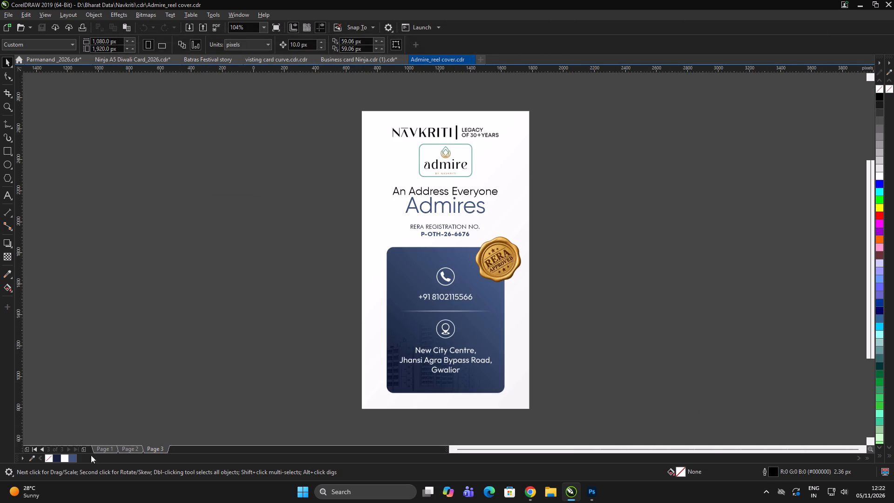
Insert a blank page before Page 1 of the Admire reel cover document.
left_click(83, 445)
double_click(199, 289)
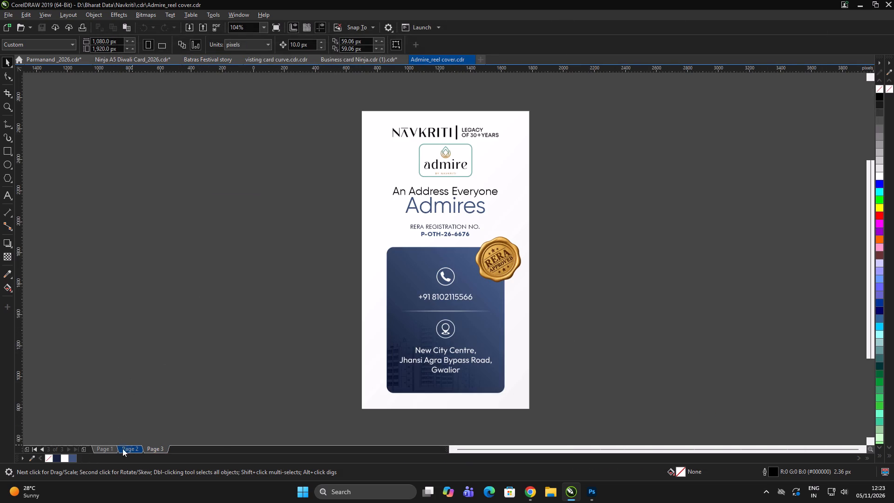
left_click(112, 449)
right_click(108, 449)
left_click(140, 413)
left_click(145, 329)
left_click(148, 327)
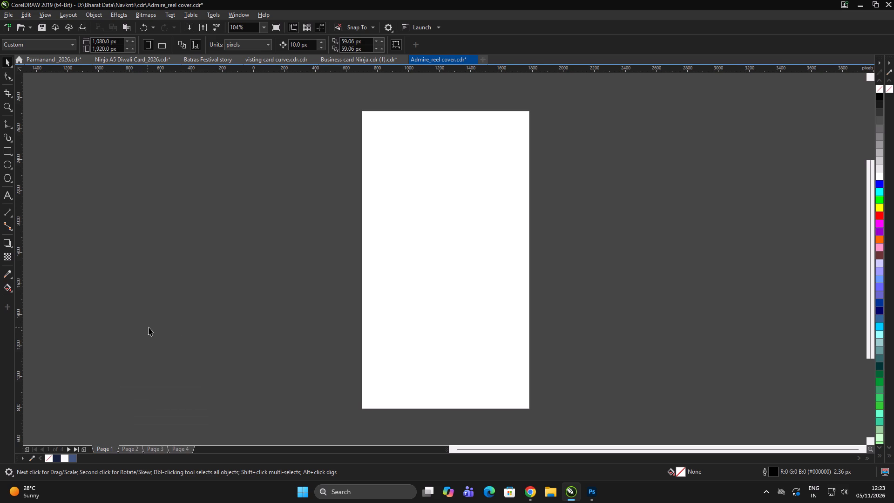
Create a page-sized rectangle on the blank first page with the Rectangle tool.
left_click(505, 302)
double_click(7, 151)
key("space")
double_click(684, 233)
left_click(682, 230)
Copy the light colored fireworks background image from the Google Images results in Chrome, leaving CorelDRAW without importing a file.
key("ctrl+i")
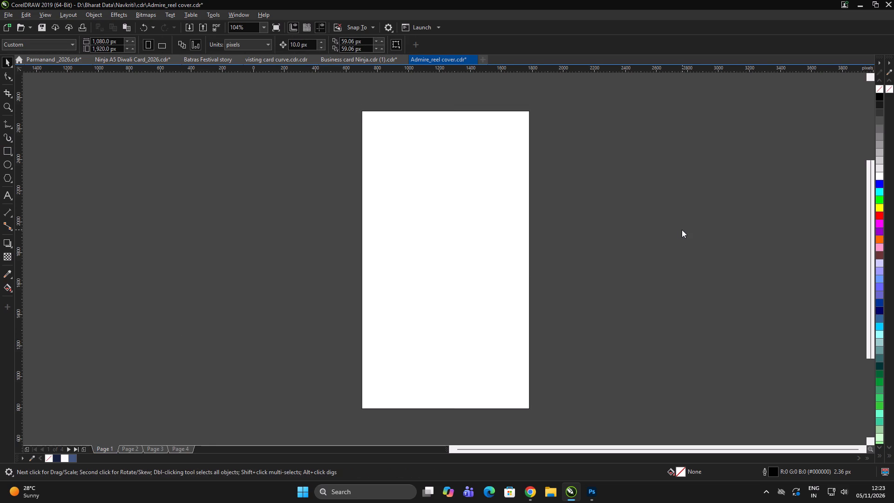
left_click(147, 206)
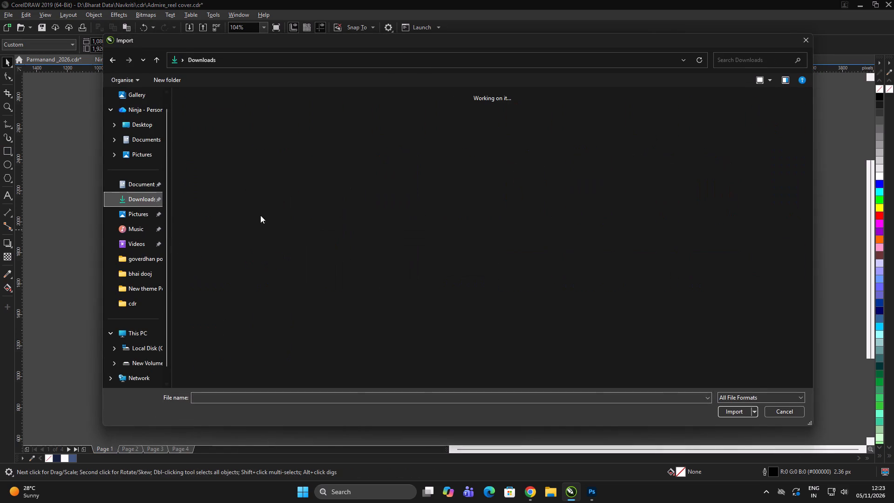
key("alt+Tab")
right_click(670, 143)
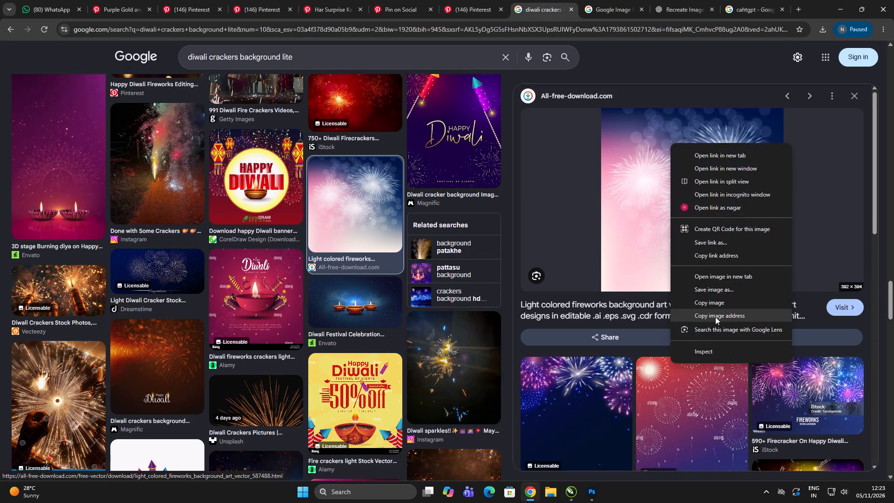
left_click(717, 306)
key("alt+Tab")
scroll(648, 296, "down", 2)
left_click(787, 418)
left_click(786, 414)
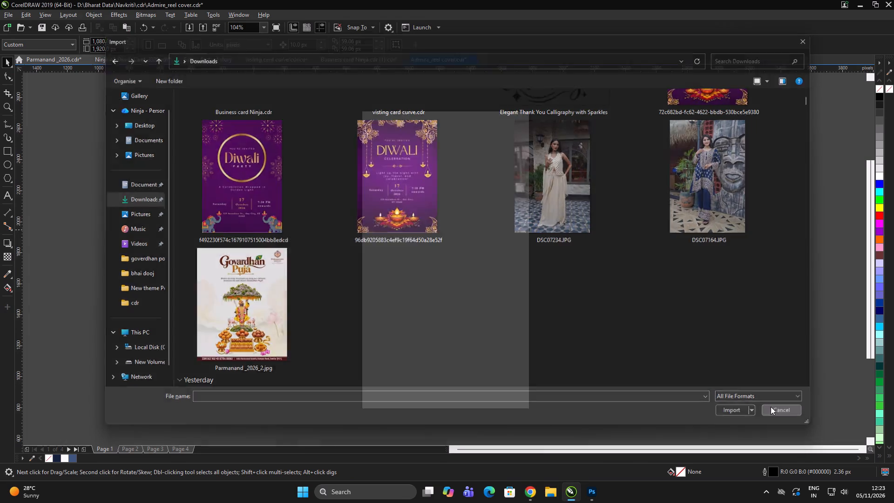
Paste the copied fireworks image onto Page 1 of the Admire reel cover drawing.
left_click(602, 246)
left_click(607, 243)
key("ctrl+b")
key("ctrl+v")
left_click(684, 250)
left_click_drag(675, 253, 669, 256)
left_click(513, 247)
left_click(680, 156)
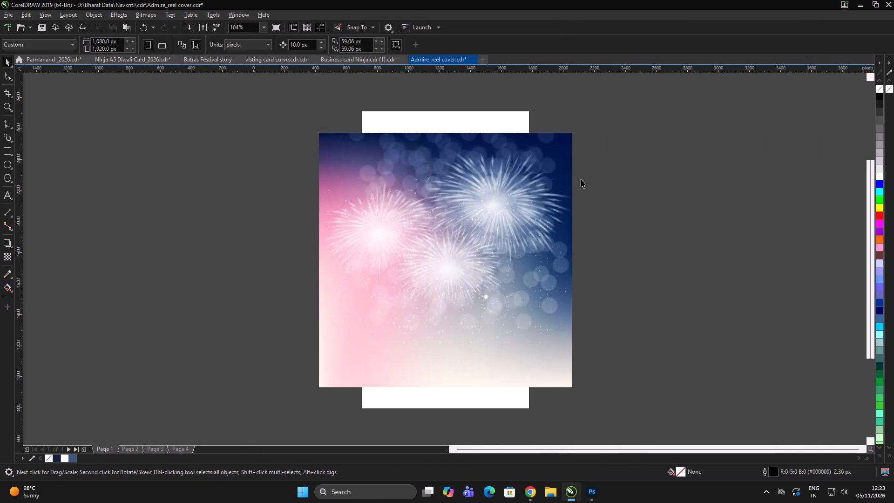
Scale the pasted fireworks image down proportionally to about 1238 by 1244 px.
left_click(551, 181)
scroll(579, 152, "up", 1)
left_click_drag(569, 111, 522, 170)
double_click(568, 176)
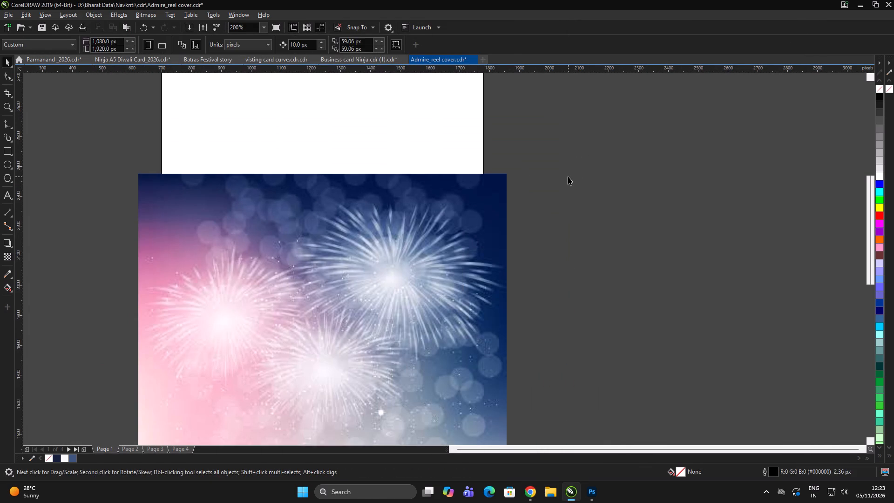
Align the top edge of the fireworks image with the top of the page-sized rectangle.
left_click(427, 238)
left_click(391, 144, "shift")
key("t")
scroll(487, 186, "down", 3)
double_click(596, 204)
Apply a downward linear fountain transparency to the lower part of the fireworks image so it fades into the white page.
scroll(457, 231, "up", 2)
left_click(411, 237)
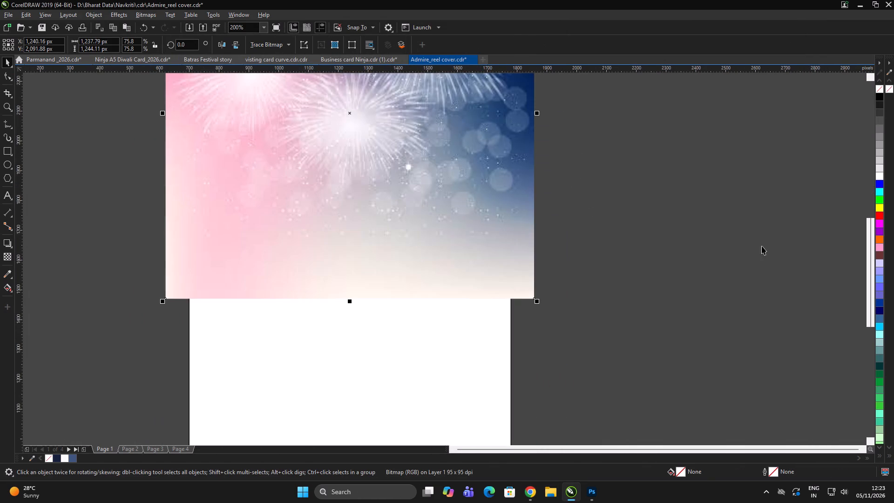
left_click(4, 256)
left_click_drag(366, 146, 362, 267)
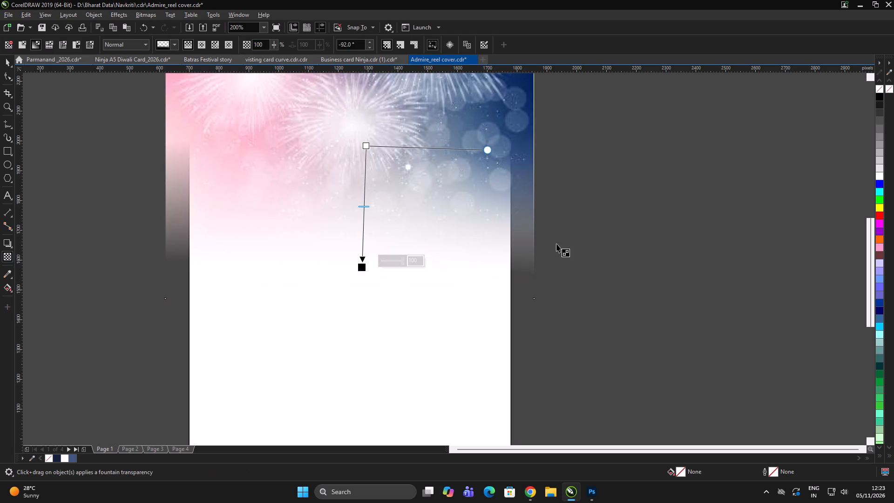
key("space")
scroll(481, 239, "down", 2)
double_click(553, 238)
scroll(467, 197, "up", 1)
left_click(466, 194)
In Chrome, look through the images related to the light colored fireworks background for an alternative.
key("alt+Tab")
scroll(673, 305, "down", 5)
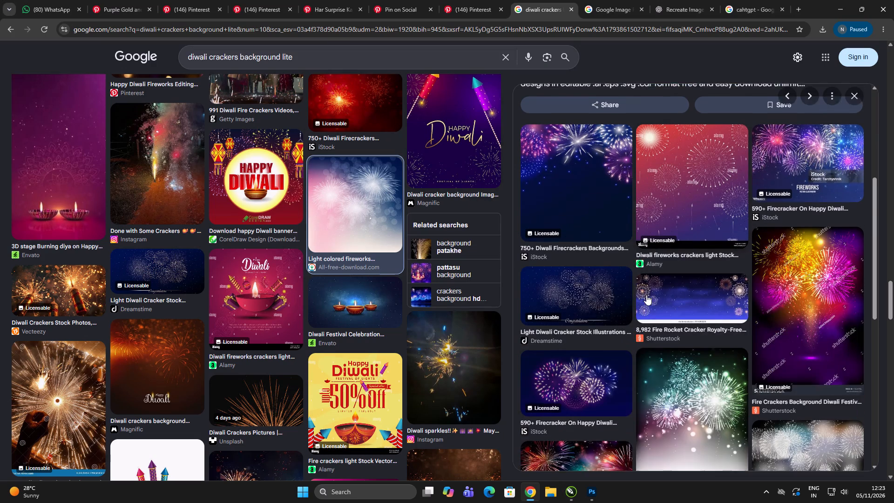
scroll(641, 290, "down", 9)
scroll(652, 292, "up", 5)
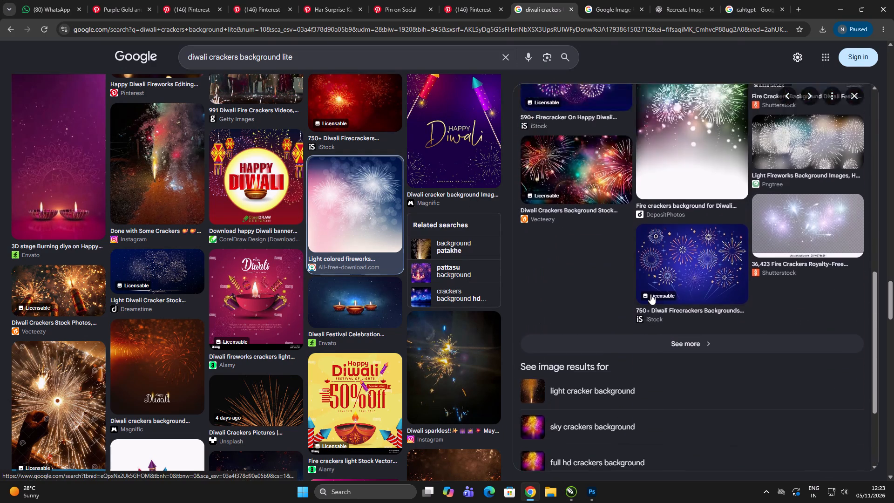
scroll(653, 291, "down", 6)
Open the full set of related images and look through it for a light Diwali crackers background.
left_click(690, 266)
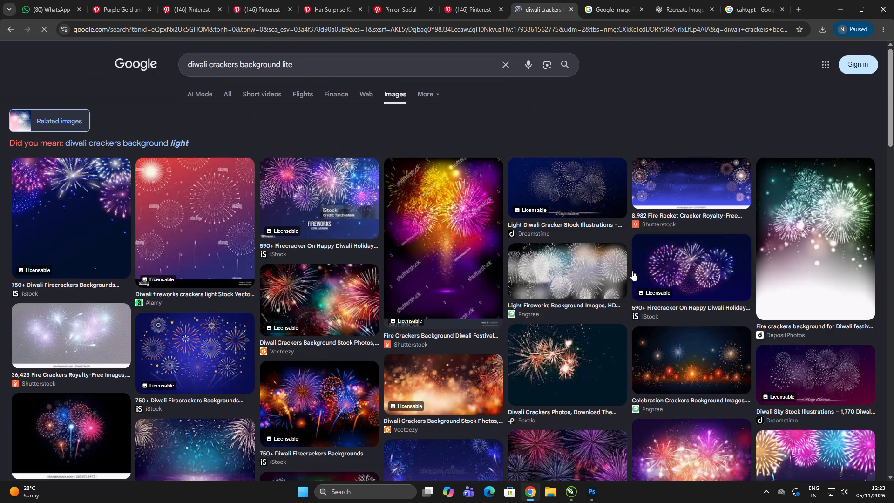
scroll(460, 298, "down", 7)
scroll(644, 321, "down", 7)
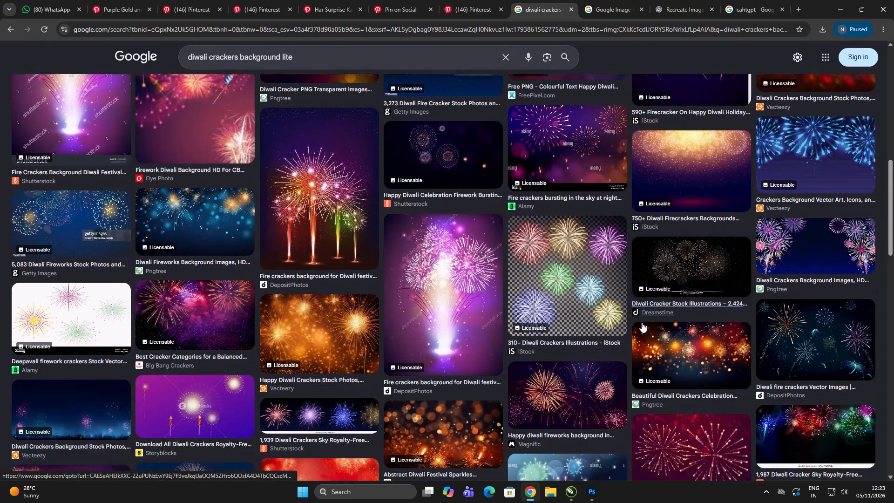
scroll(642, 322, "up", 1)
scroll(642, 322, "down", 11)
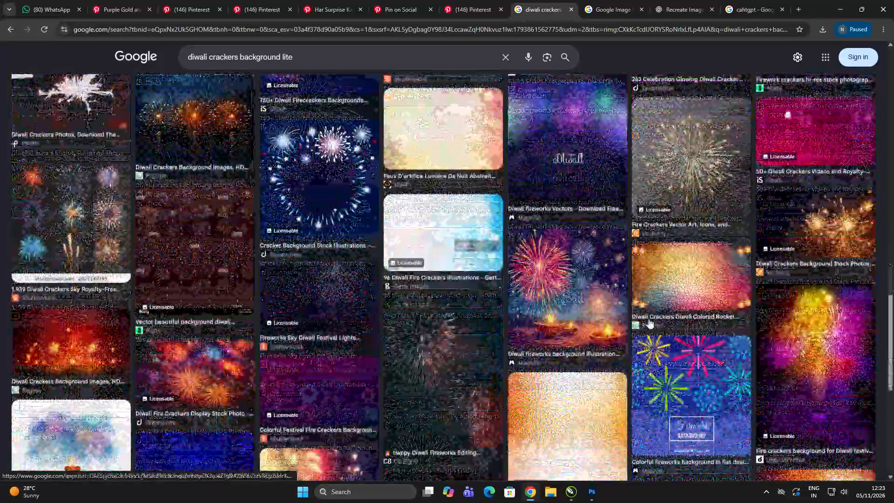
scroll(649, 319, "up", 8)
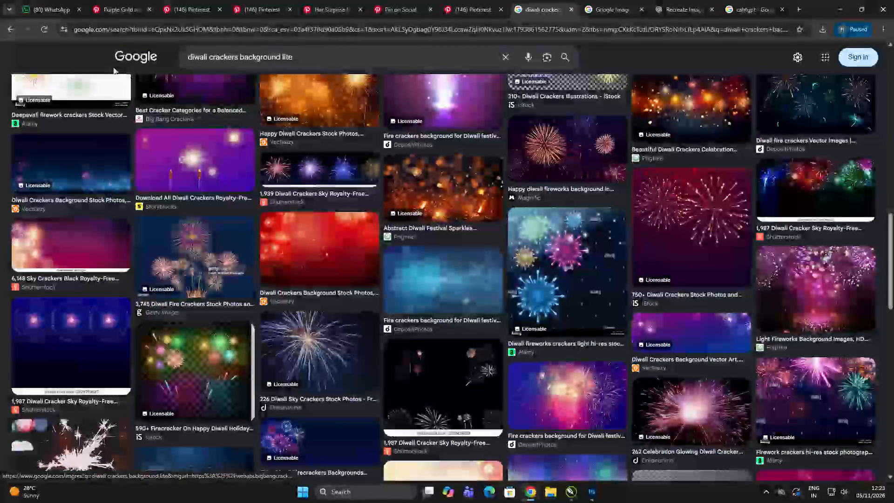
scroll(358, 177, "up", 20)
scroll(358, 177, "up", 16)
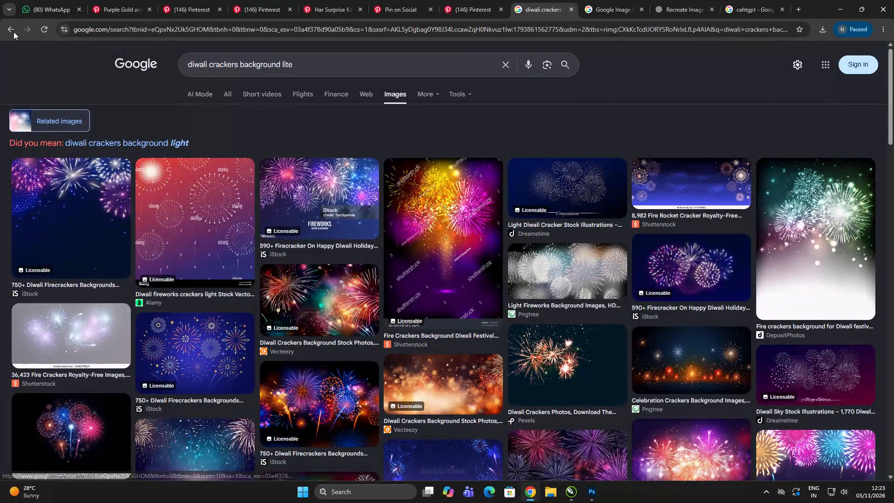
Return to the original image results and examine the purple Happy Diwali rockets image and its related images.
left_click(14, 30)
scroll(718, 233, "up", 18)
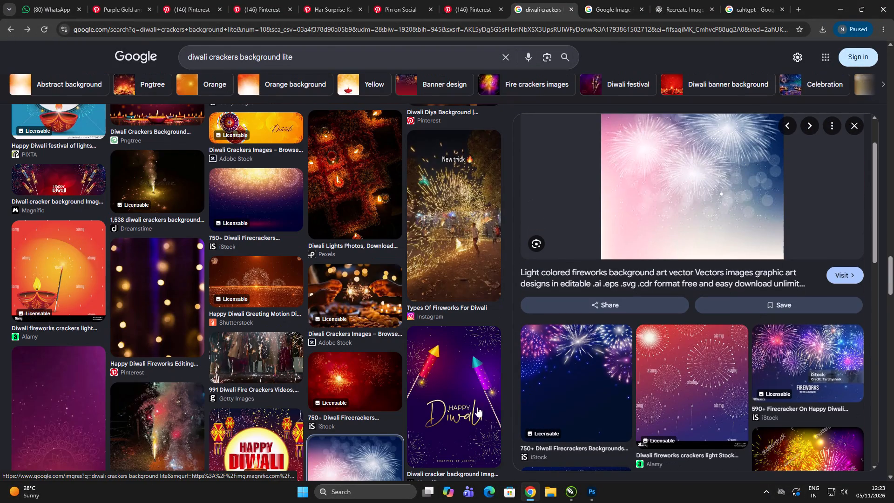
left_click(475, 396)
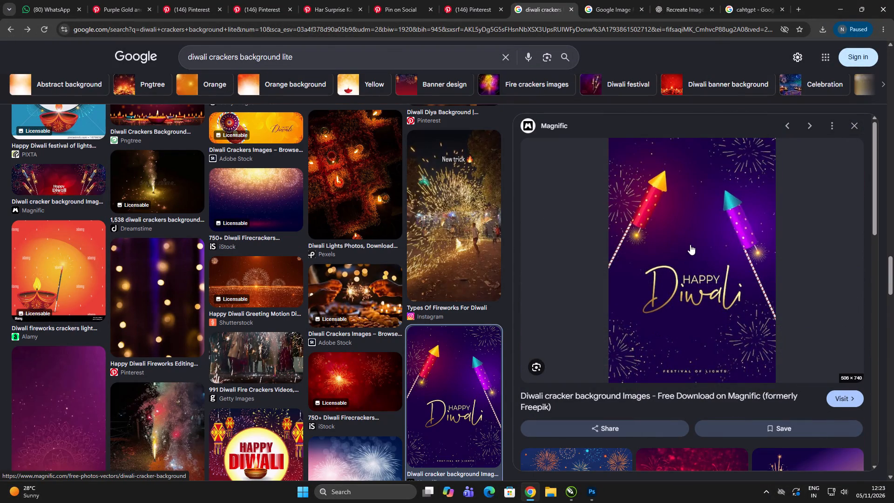
scroll(680, 232, "down", 13)
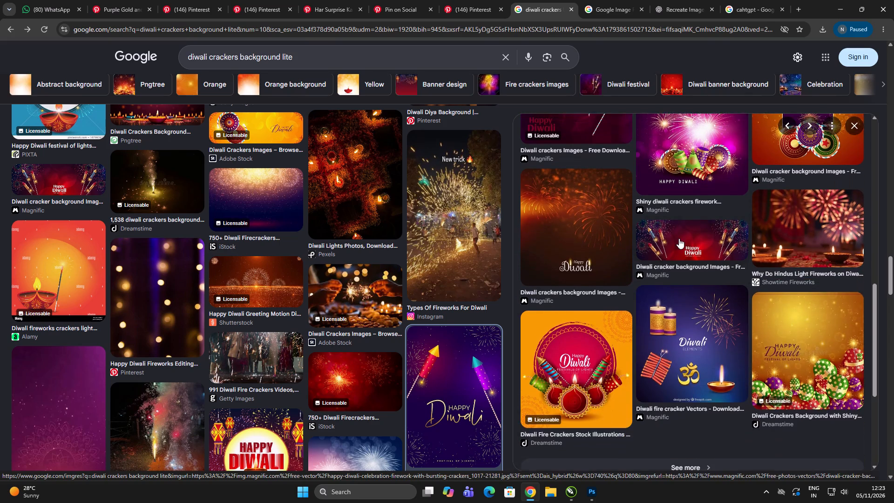
scroll(679, 238, "down", 1)
scroll(679, 238, "up", 19)
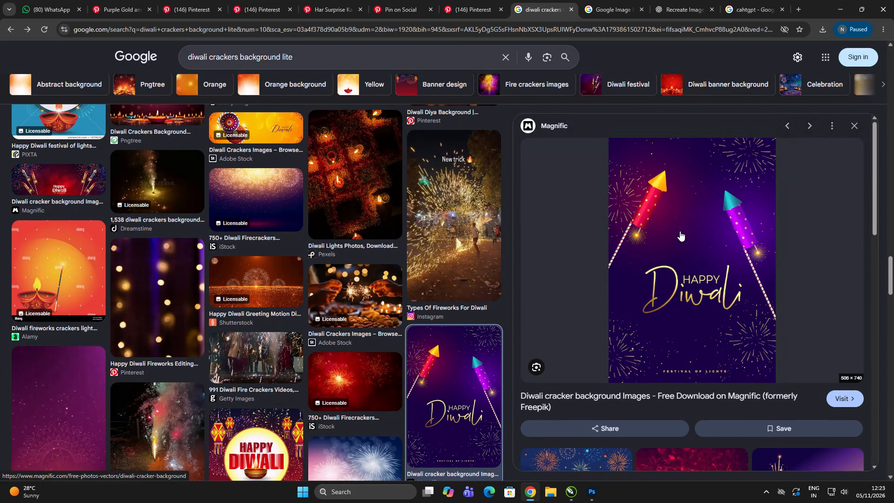
scroll(677, 232, "down", 6)
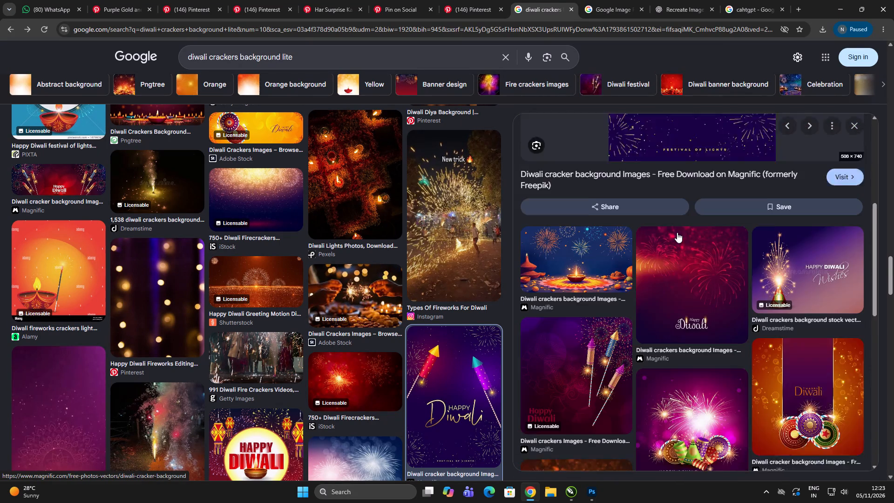
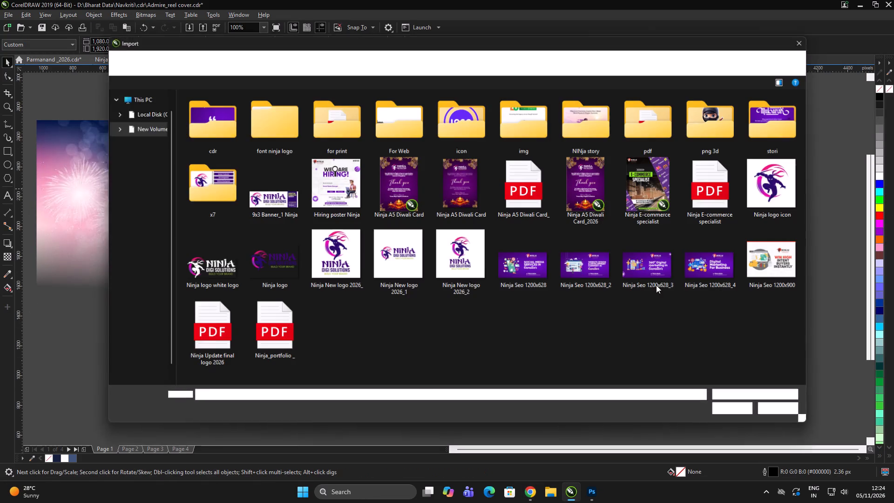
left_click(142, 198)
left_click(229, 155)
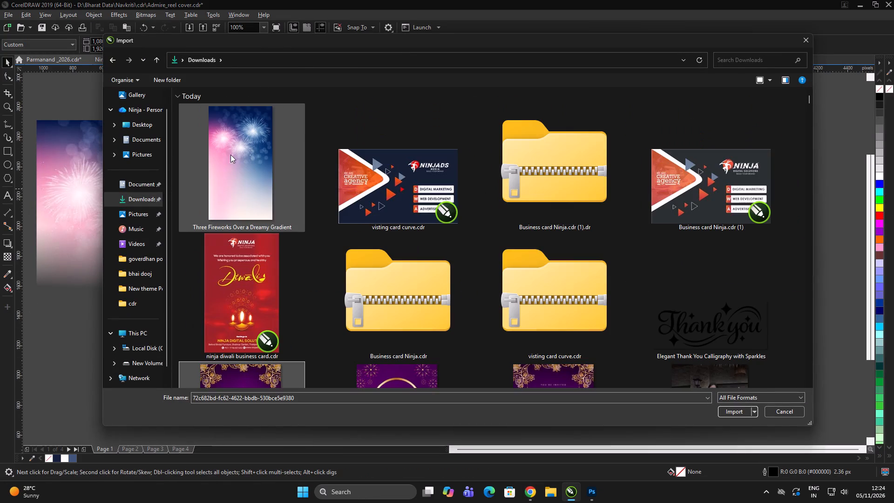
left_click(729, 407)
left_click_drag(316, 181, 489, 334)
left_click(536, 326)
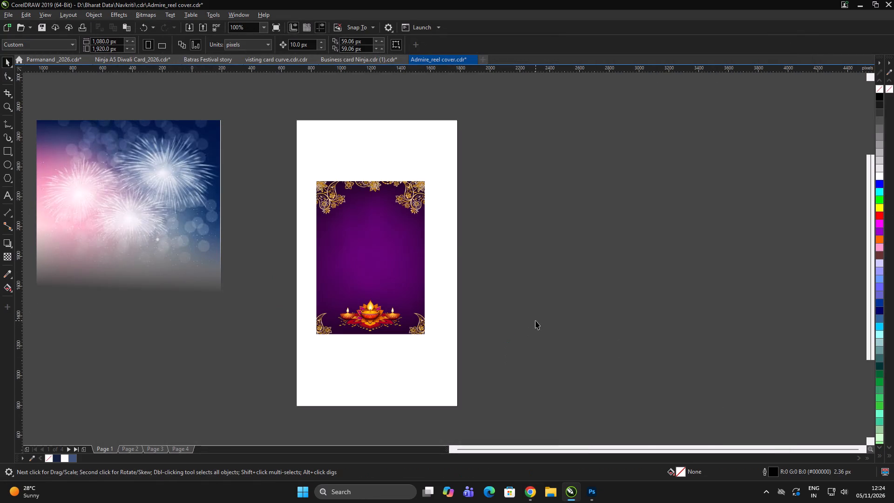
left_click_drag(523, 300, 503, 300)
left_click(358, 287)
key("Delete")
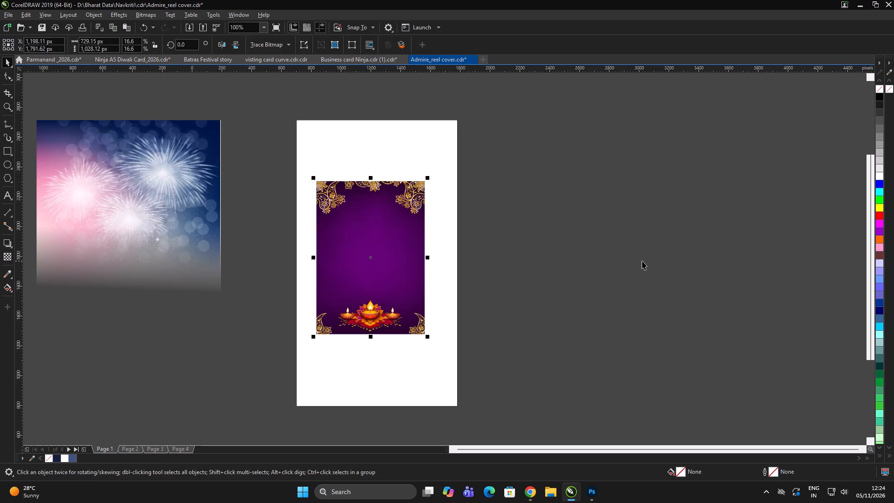
Import the downloaded fireworks gradient image from the Downloads folder and place it about 561 x 997 px over the page's right edge.
left_click(646, 256)
left_click(642, 255)
left_click(624, 251)
key("ctrl+i")
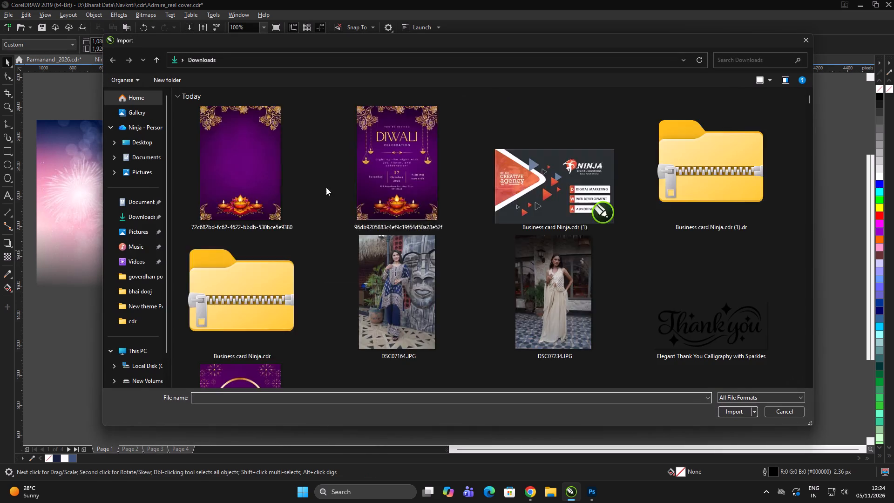
left_click(231, 167)
left_click(748, 408)
left_click_drag(401, 209, 515, 357)
left_click(608, 341)
left_click(603, 336)
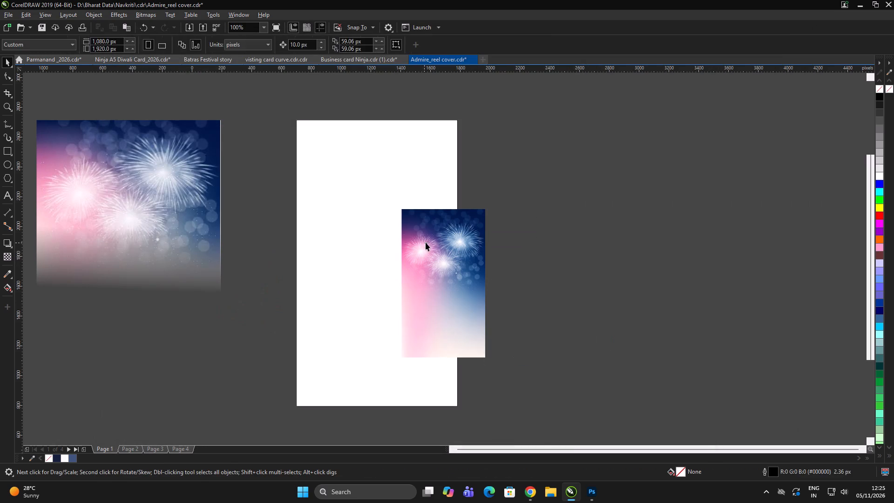
Align the imported fireworks gradient image with the page frame, centred both horizontally and vertically.
left_click(424, 243)
left_click(289, 176)
left_click(332, 162)
left_click(557, 281)
left_click(444, 273)
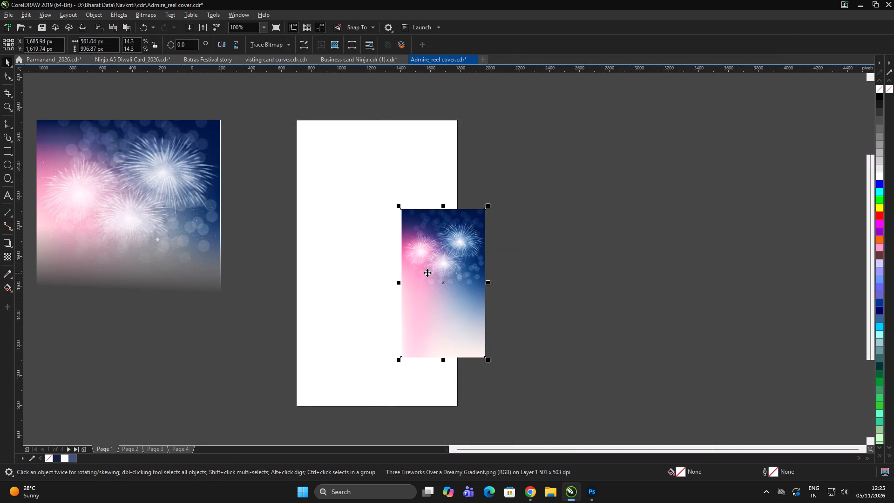
left_click(326, 225, "shift")
key("e")
key("c")
left_click(593, 219)
left_click_drag(580, 217, 575, 218)
Enlarge the fireworks image from its centre to about 1103 x 1960 px and send it behind the page frame.
left_click(368, 248)
left_click_drag(424, 184, 518, 113, "shift")
double_click(590, 123)
left_click(383, 211)
key("shift+Page_Down")
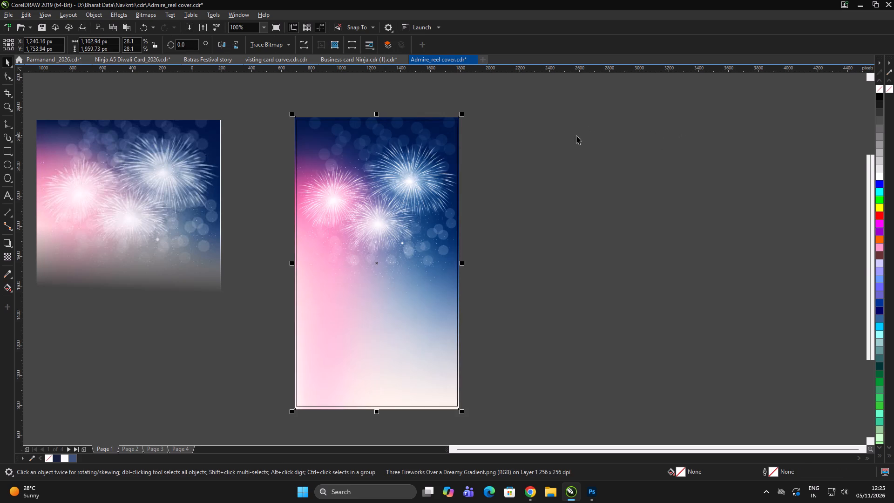
PowerClip the enlarged fireworks image inside the page-sized frame rectangle on page 1.
scroll(564, 137, "up", 2)
left_click(562, 141)
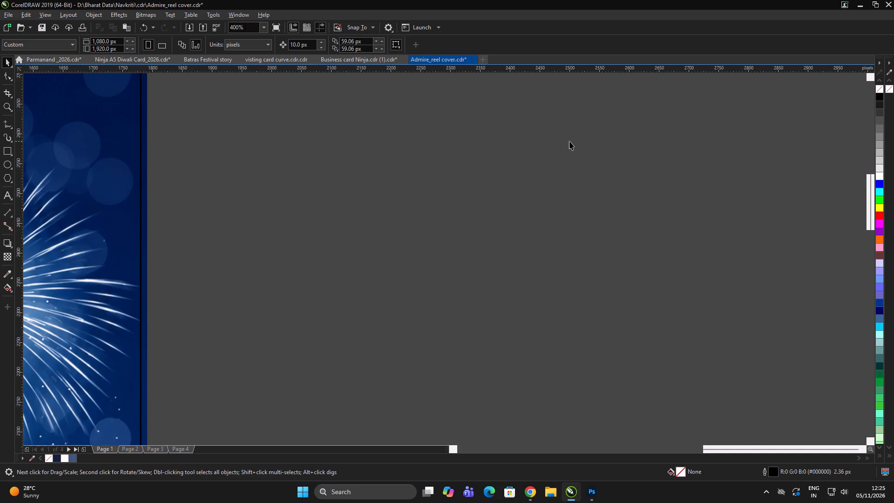
scroll(332, 210, "down", 7)
double_click(431, 232)
scroll(356, 217, "up", 4)
left_click(378, 191)
scroll(362, 200, "up", 3)
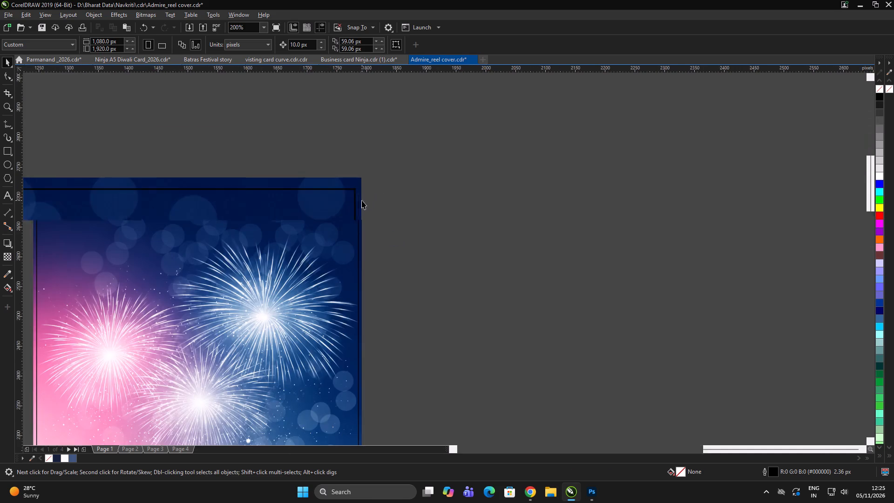
left_click(432, 176)
left_click(372, 172)
left_click(357, 167)
scroll(355, 163, "up", 3)
left_click_drag(362, 155, 360, 209)
right_click(361, 170)
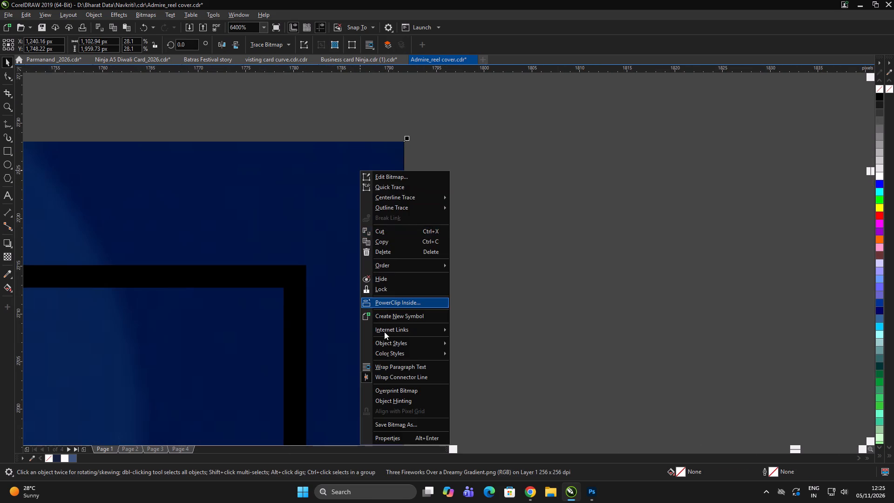
left_click(396, 303)
left_click(196, 313)
scroll(333, 183, "down", 17)
double_click(413, 154)
left_click(417, 156)
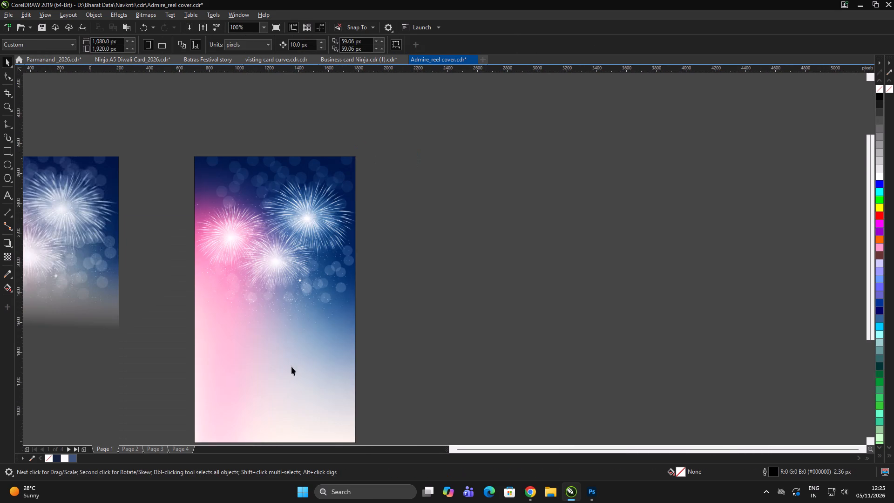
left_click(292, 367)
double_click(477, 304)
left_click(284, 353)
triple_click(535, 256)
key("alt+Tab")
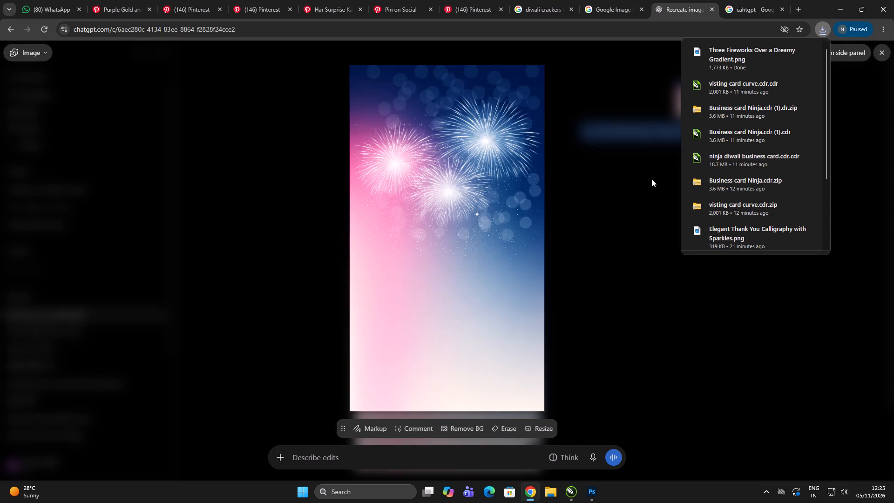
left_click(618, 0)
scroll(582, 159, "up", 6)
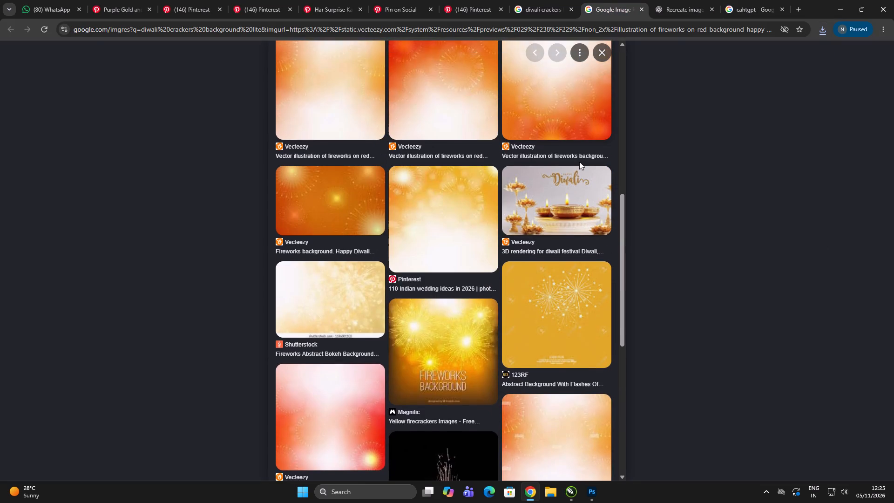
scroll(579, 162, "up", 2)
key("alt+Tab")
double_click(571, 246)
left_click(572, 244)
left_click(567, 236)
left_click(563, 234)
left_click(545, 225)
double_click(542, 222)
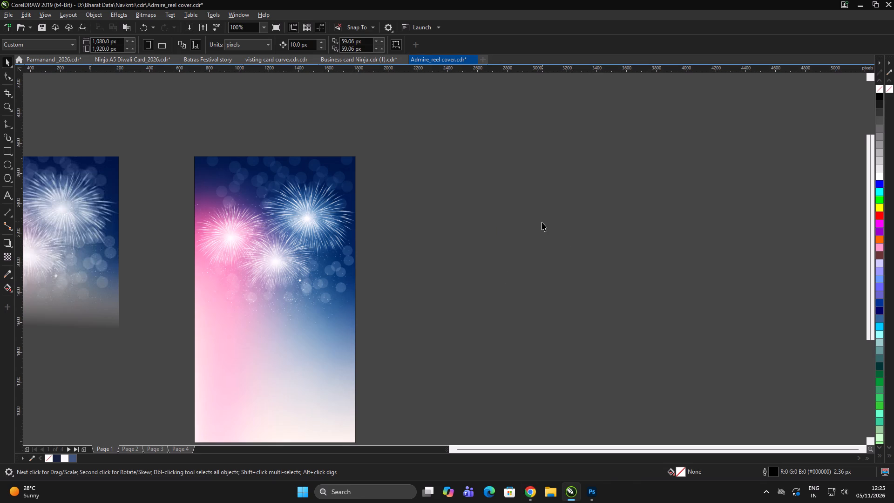
Look through pages 2 to 4 of the reel cover file to examine the existing Admire and Navkriti designs.
left_click(474, 241)
key("Page_Up")
left_click(498, 312)
key("Page_Down")
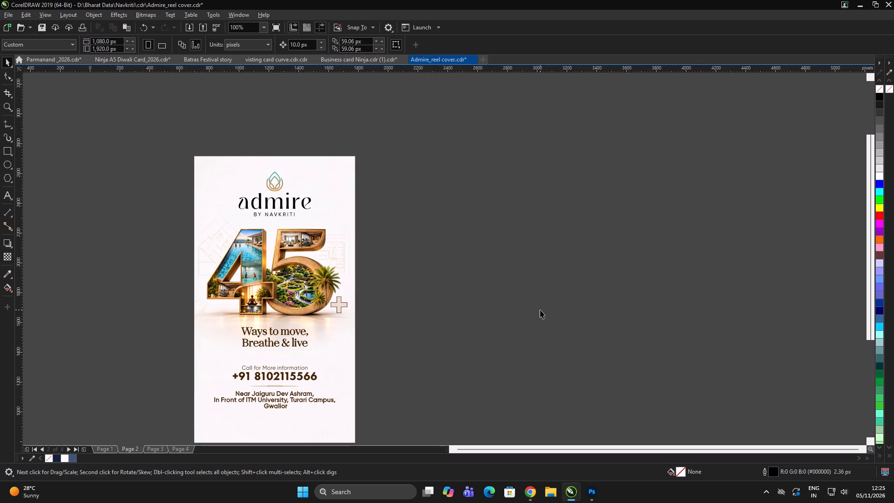
scroll(412, 184, "down", 1)
scroll(386, 242, "up", 2)
key("Page_Down")
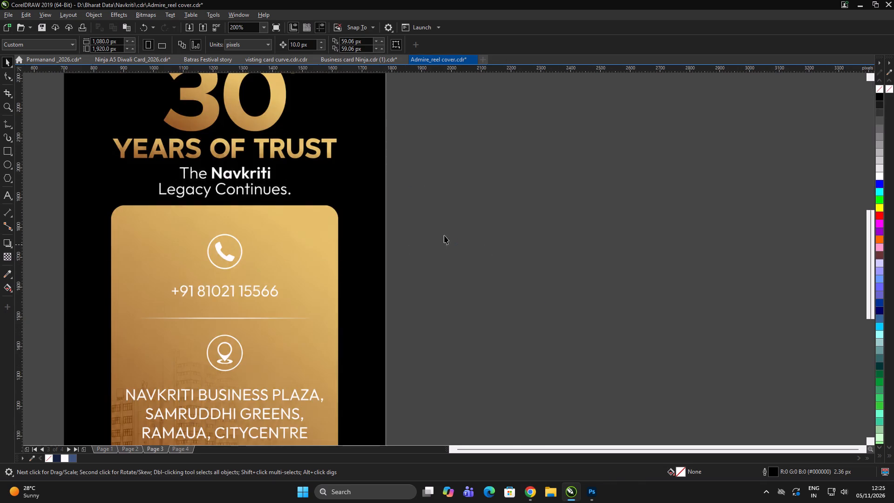
scroll(396, 231, "down", 1)
double_click(472, 222)
key("Page_Down")
key("Page_Up")
left_click(515, 208)
left_click_drag(485, 94, 117, 145)
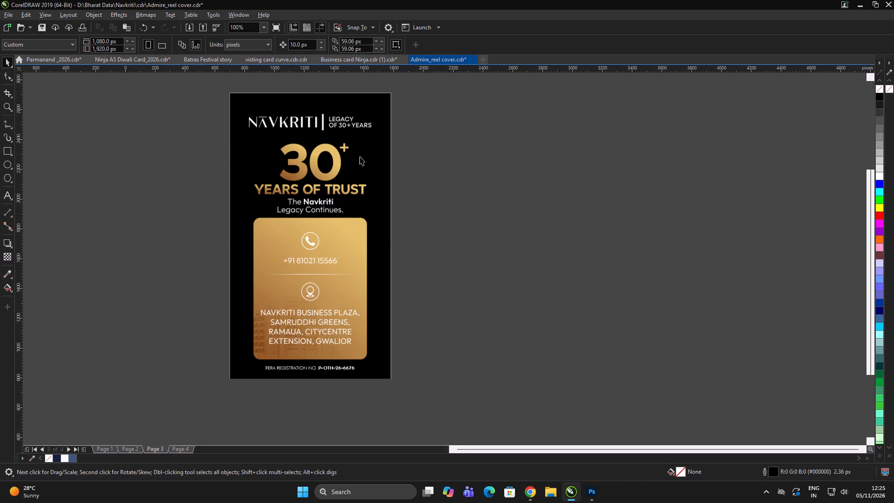
left_click(360, 156)
left_click(518, 129)
key("Page_Down")
triple_click(518, 197)
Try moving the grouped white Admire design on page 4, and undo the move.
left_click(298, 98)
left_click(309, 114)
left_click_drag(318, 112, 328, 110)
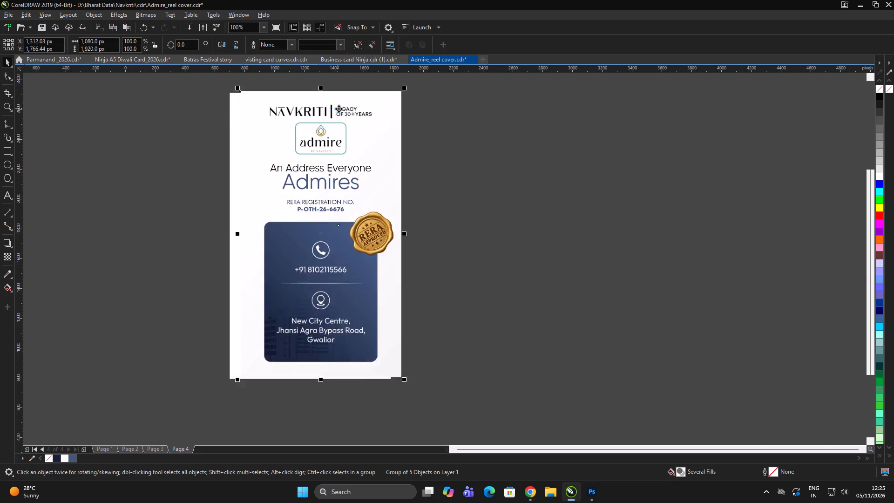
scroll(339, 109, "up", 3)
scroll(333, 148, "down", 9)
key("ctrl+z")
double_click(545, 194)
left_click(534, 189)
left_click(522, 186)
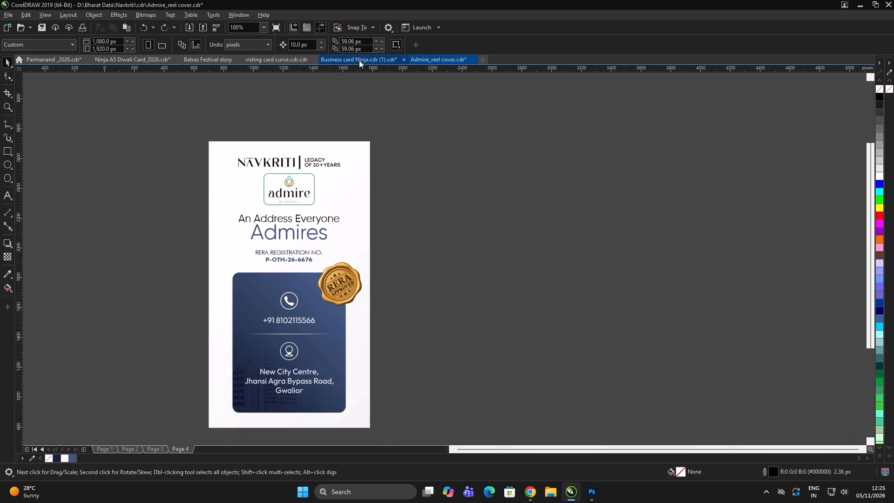
Check the Business card Ninja drawing, and go back through the reel cover's pages to page 1.
left_click(359, 60)
double_click(564, 251)
left_click(419, 61)
left_click(195, 227)
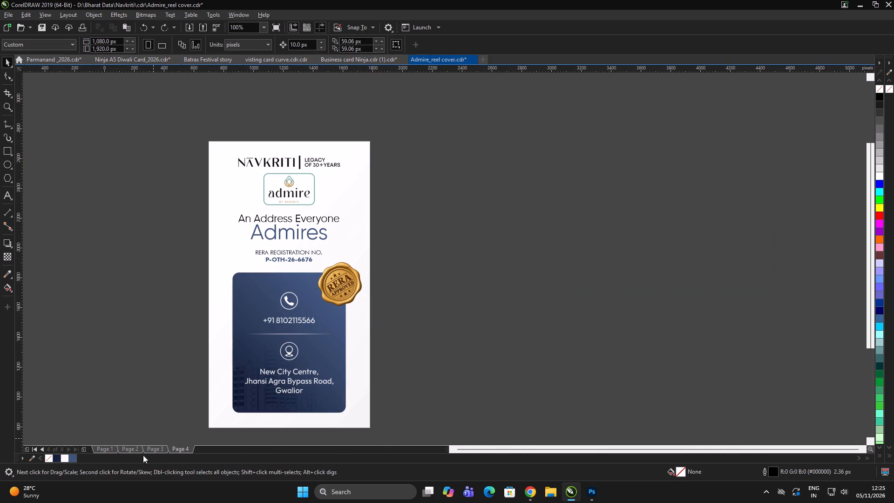
left_click(152, 450)
left_click(136, 449)
left_click(106, 448)
triple_click(493, 254)
left_click(494, 251)
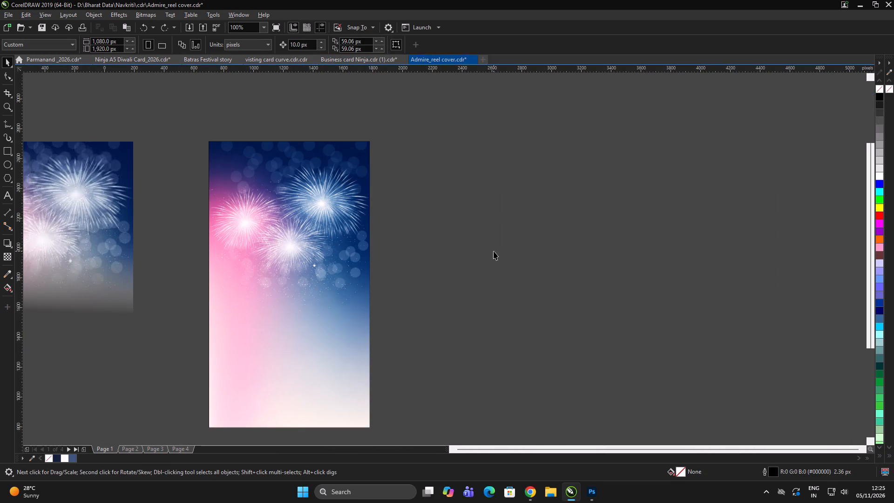
Open the Navkiriti Vol_1 drawing from the Navkriti cdr folder.
key("ctrl+o")
double_click(503, 356)
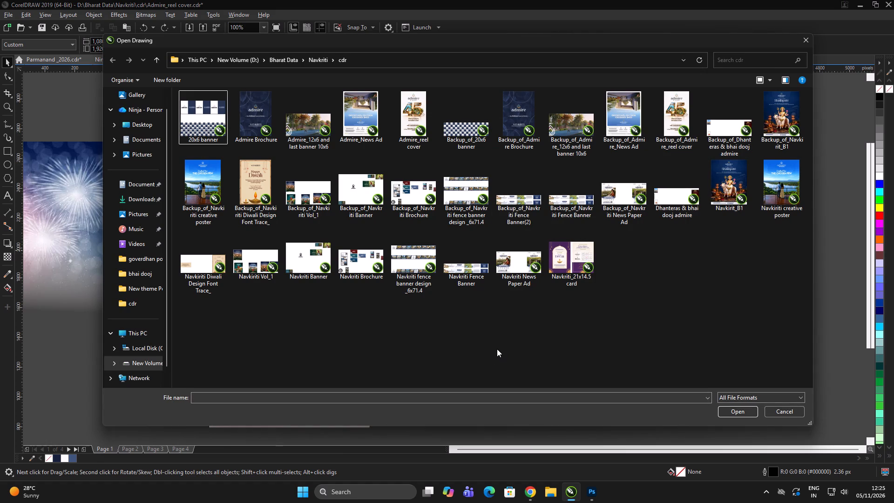
double_click(495, 338)
double_click(495, 336)
left_click(513, 331)
left_click(267, 270)
left_click(729, 423)
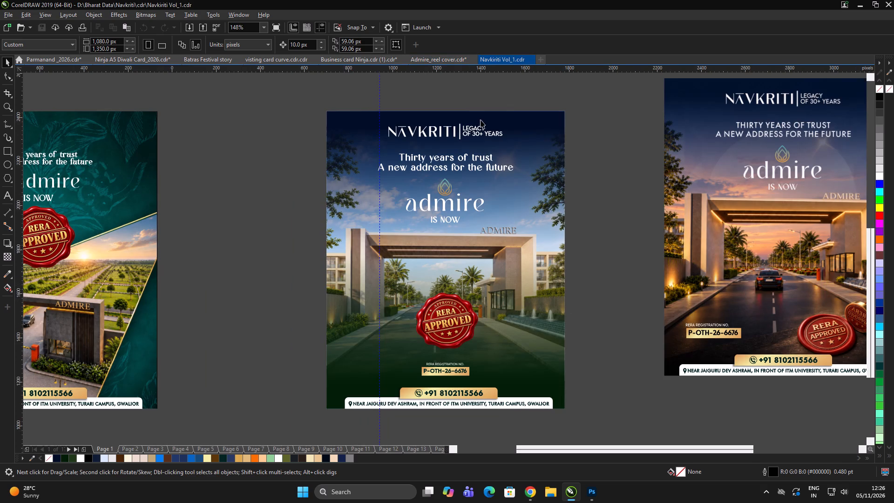
Copy the white Navkriti Legacy of 30+ Years logo from the middle poster and paste it, grouped, near the top of the reel cover's page 1.
left_click_drag(353, 102, 562, 149)
key("ctrl+c")
left_click(619, 151)
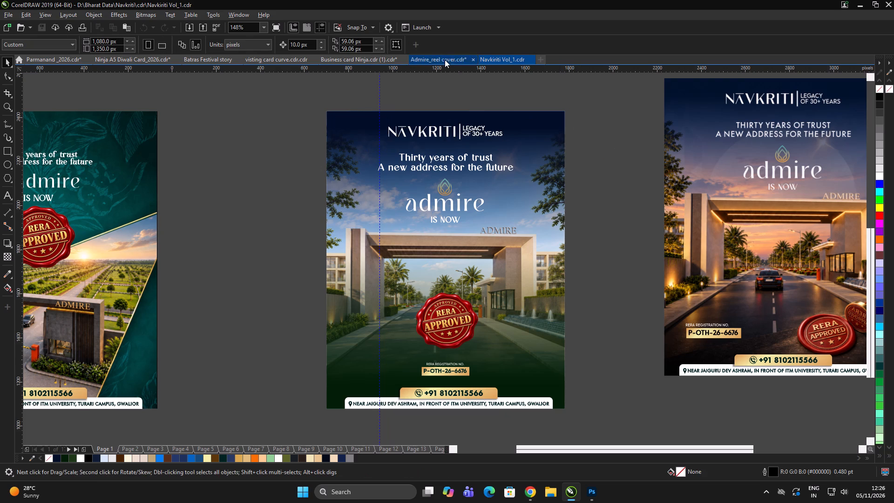
left_click(445, 59)
left_click(544, 208)
key("ctrl+v")
key("ctrl+g")
left_click_drag(302, 197, 300, 175)
left_click_drag(482, 216, 471, 219)
Duplicate the fireworks PowerClip frame into the empty space to the right of the page.
left_click(321, 236)
left_click_drag(297, 231, 572, 207)
right_click(572, 207, "shift")
double_click(661, 189)
left_click(573, 205)
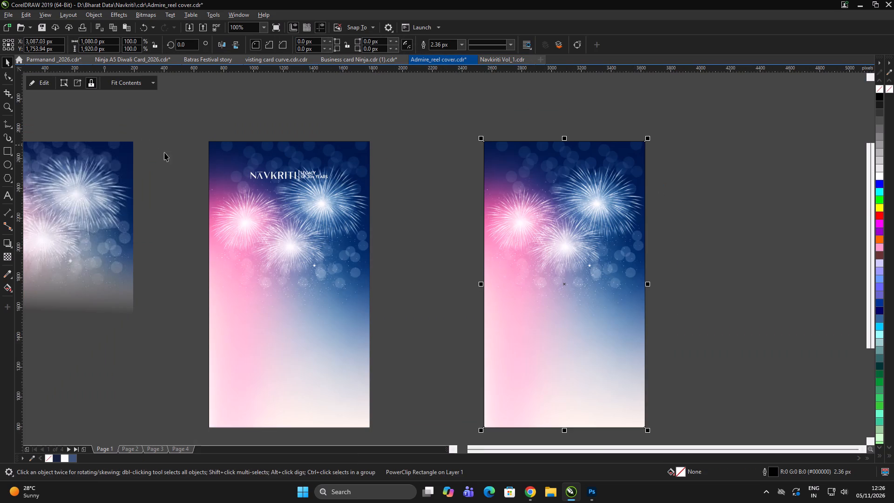
Extract and delete the fireworks contents of the duplicated frame, and convert the empty PowerClip frame to a plain rectangle.
left_click(79, 82)
key("Delete")
left_click(811, 245)
left_click_drag(805, 246, 795, 247)
left_click(497, 211)
right_click(552, 183)
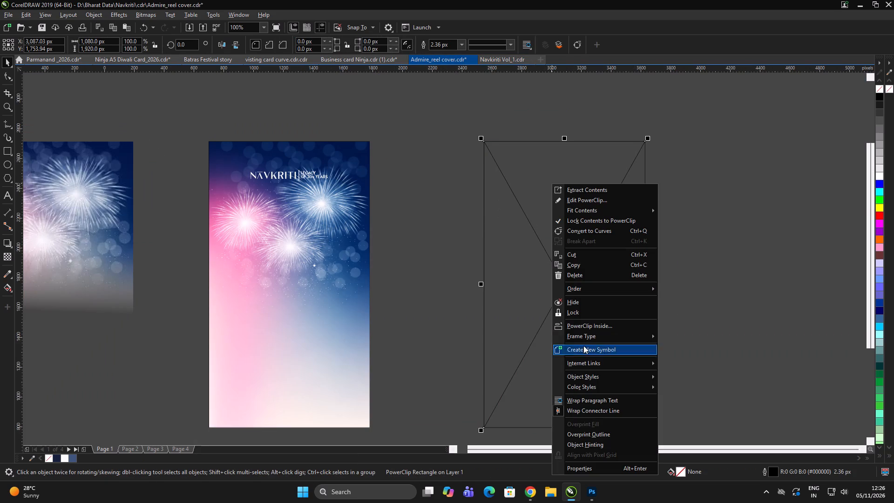
left_click(672, 363)
double_click(782, 355)
left_click(537, 266)
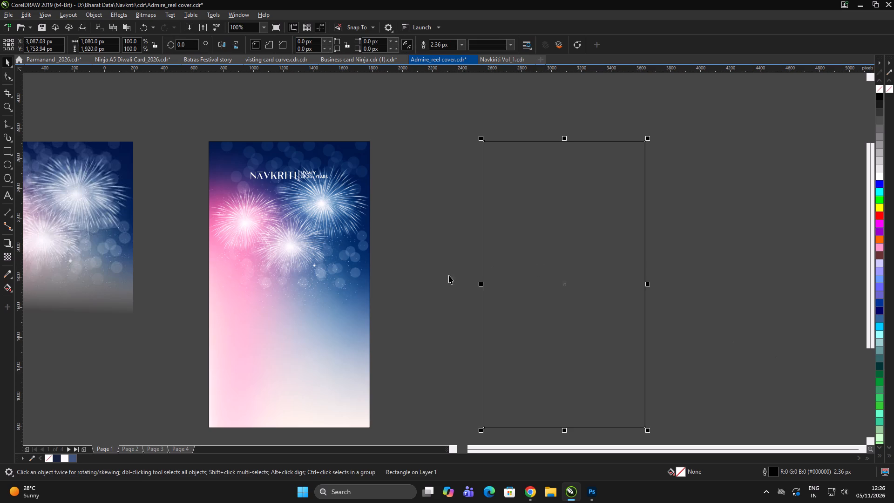
Sample the dark blue from the faded fireworks bitmap and fill the duplicated rectangle with it (#01184A).
left_click(420, 229)
left_click(361, 233)
scroll(100, 155, "up", 2)
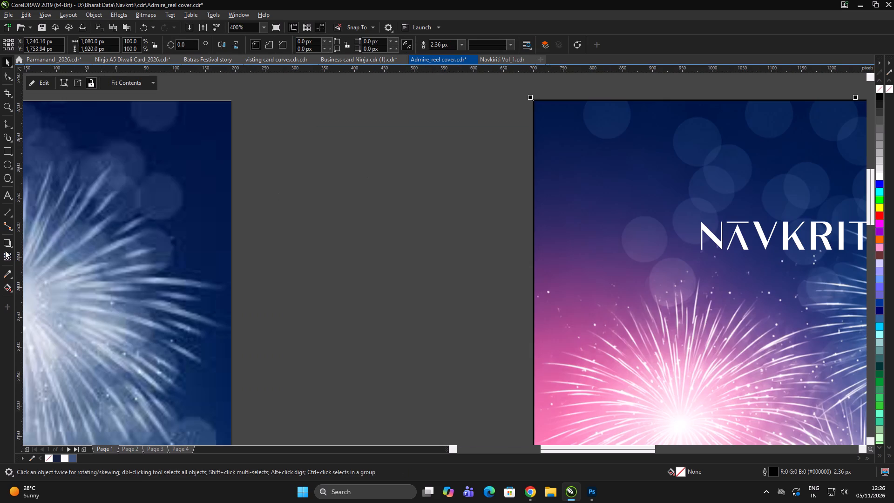
left_click(9, 277)
left_click(205, 201)
scroll(111, 204, "down", 4)
left_click(559, 281)
key("space")
left_click(754, 204)
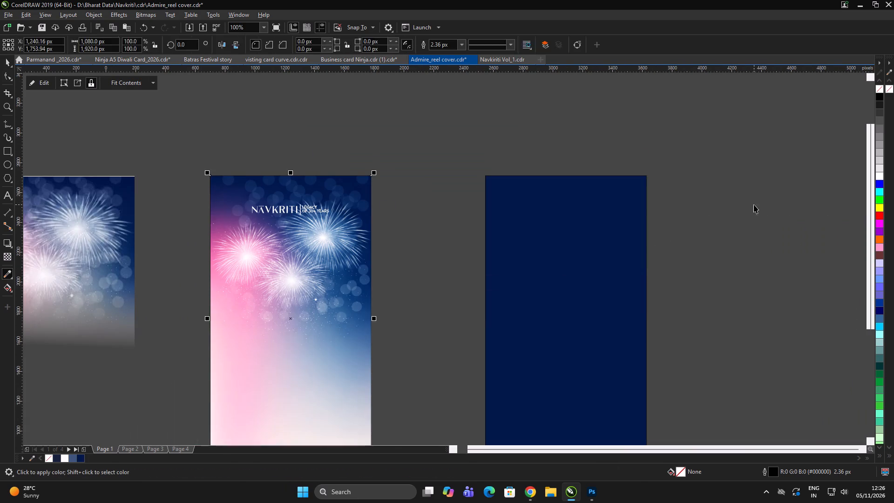
left_click_drag(752, 207, 742, 220)
left_click(601, 277)
left_click(275, 345, "shift")
type("we")
left_click(409, 144)
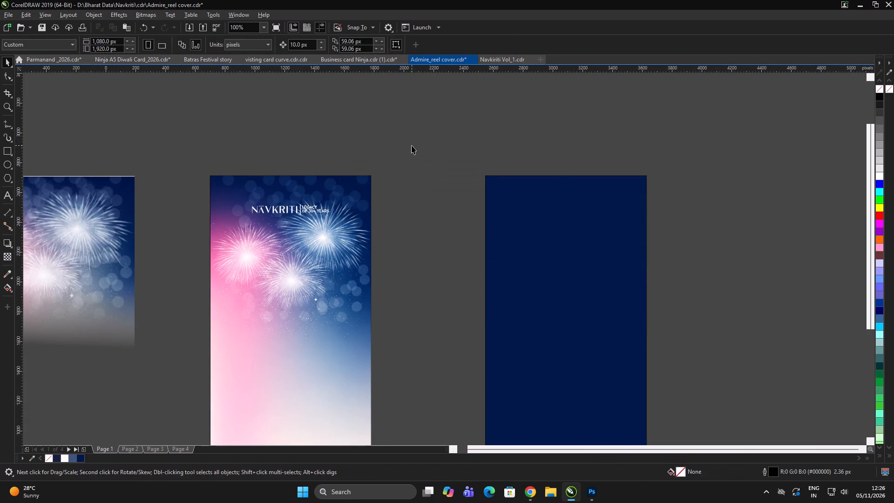
Remove the outline from the dark blue rectangle beside the page.
left_click(594, 252)
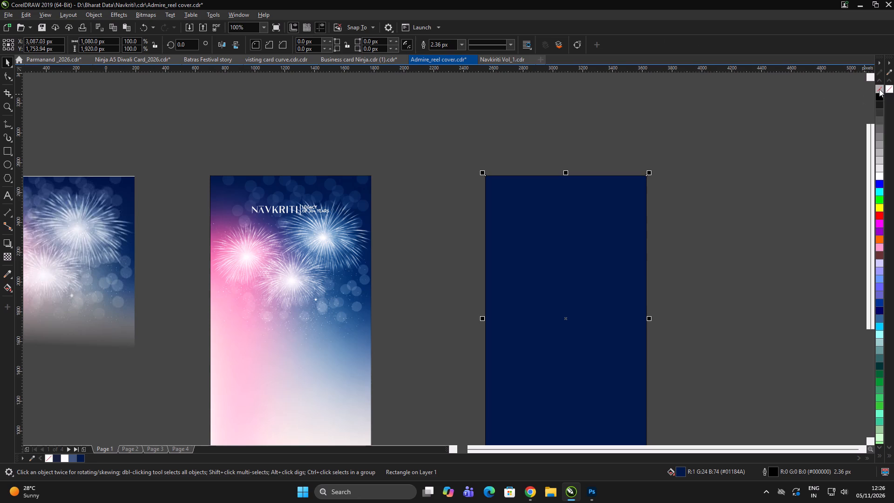
right_click(880, 90)
left_click(692, 245)
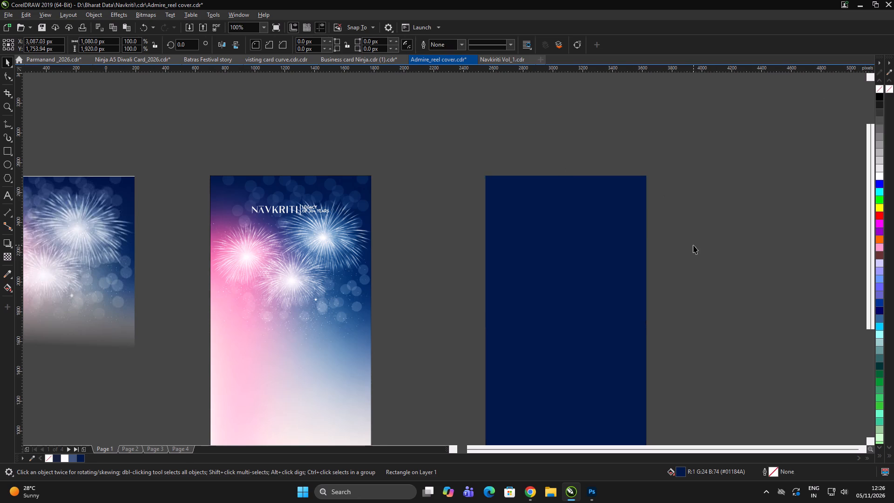
left_click(696, 245)
Align the dark blue rectangle centrally, horizontally and vertically, over the fireworks PowerClip frame on the page.
left_click(582, 260)
left_click(295, 260, "shift")
key("e")
key("c")
left_click(656, 193)
left_click_drag(657, 193, 653, 197)
Apply a vertical linear fountain transparency (-90°) to the dark blue rectangle, fading from solid at the page top to clear across the fireworks.
left_click(299, 267)
scroll(269, 237, "up", 2)
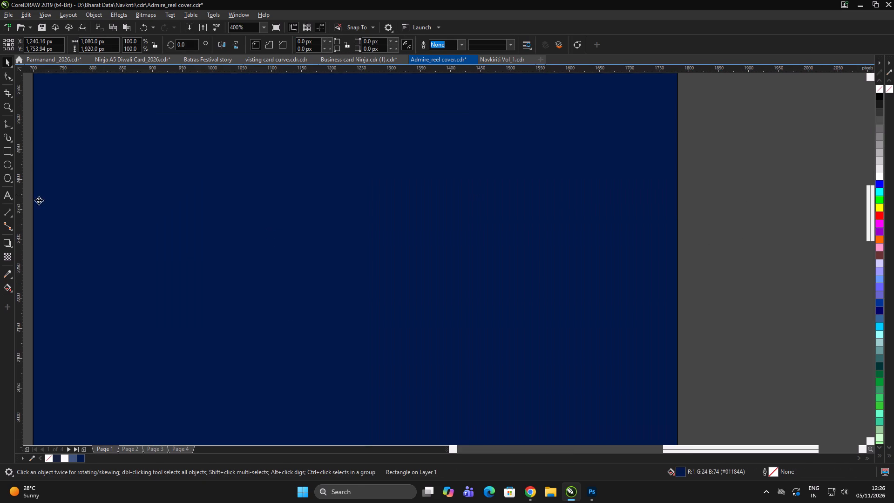
left_click(7, 258)
left_click_drag(272, 88, 224, 382)
scroll(294, 275, "down", 2)
scroll(292, 238, "up", 1)
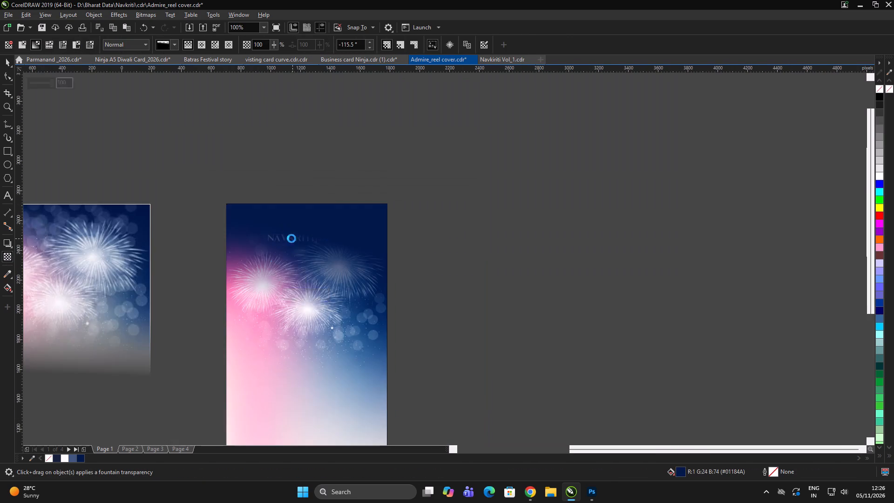
left_click_drag(280, 213, 264, 164)
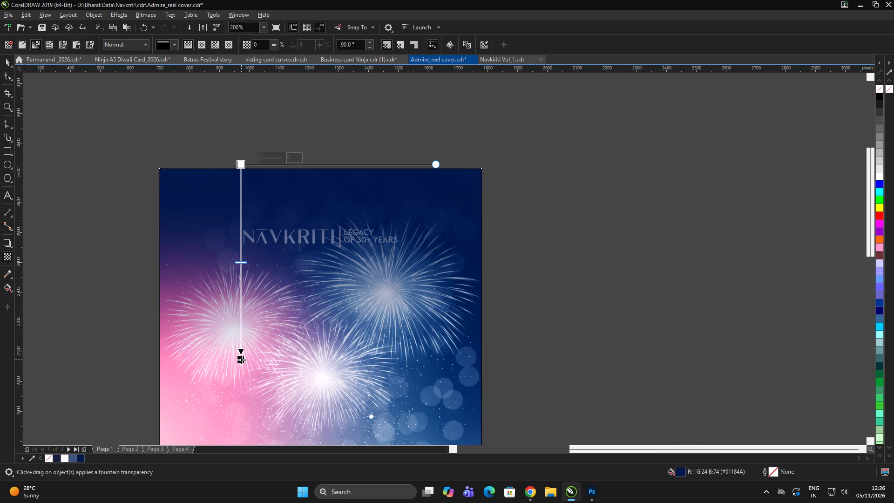
left_click_drag(241, 360, 239, 375)
key("space")
left_click(616, 204)
left_click_drag(575, 196, 558, 195)
Bring the Navkriti logo group in front of the dark blue gradient overlay.
left_click_drag(610, 156, 122, 328)
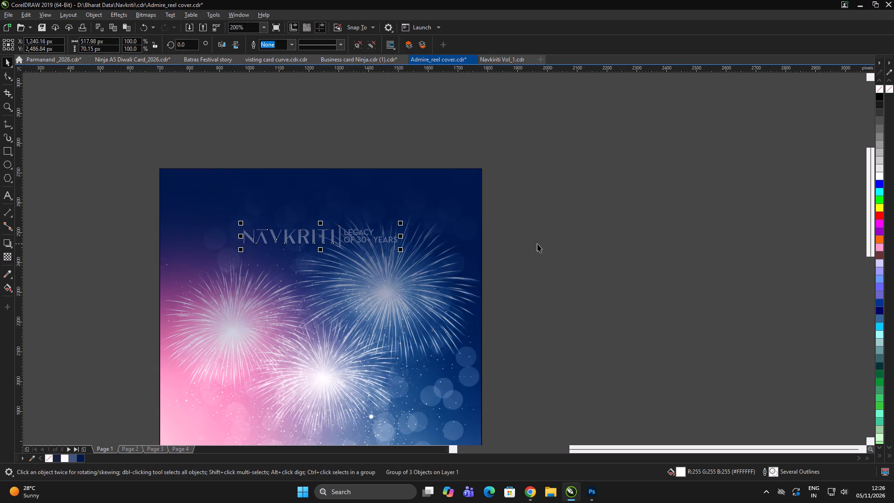
key("shift+Page_Up")
left_click(578, 218)
left_click(585, 216)
Move the dark blue gradient overlay aside and remove the black outline from the fireworks PowerClip frame beneath it.
left_click(263, 324)
left_click_drag(426, 286, 225, 288)
left_click(447, 292)
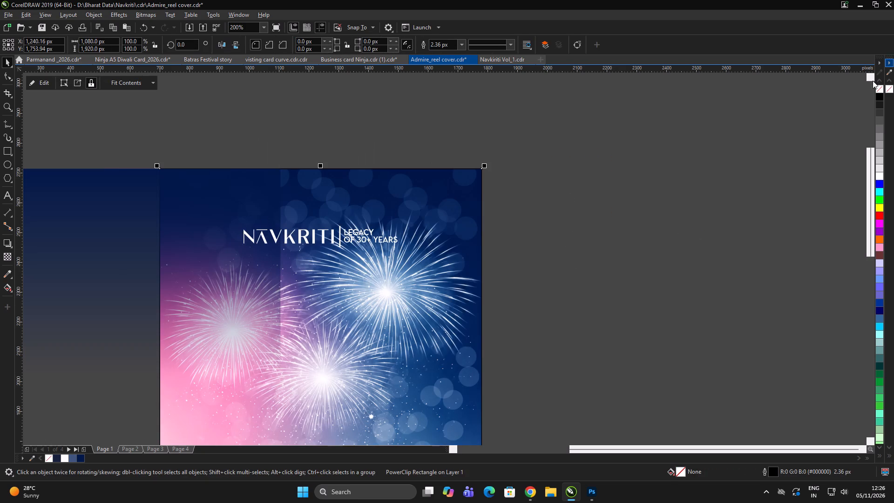
right_click(880, 88)
left_click(676, 228)
left_click(686, 227)
Centre the dark blue gradient overlay horizontally over the fireworks frame.
left_click(221, 241)
left_click(390, 196, "shift")
key("c")
double_click(647, 133)
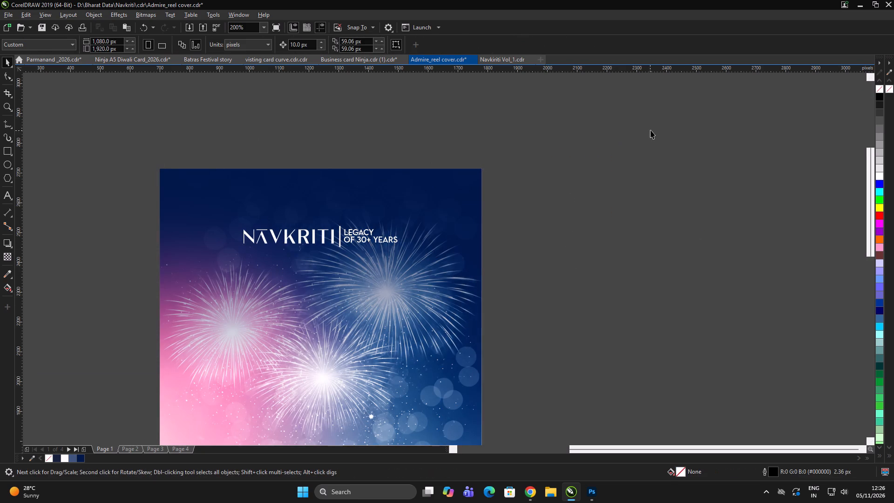
left_click(650, 130)
Enlarge the Navkriti logo group proportionally about its centre to about 615 x 83 px.
left_click(359, 232)
scroll(369, 236, "up", 2)
left_click_drag(487, 280, 522, 307)
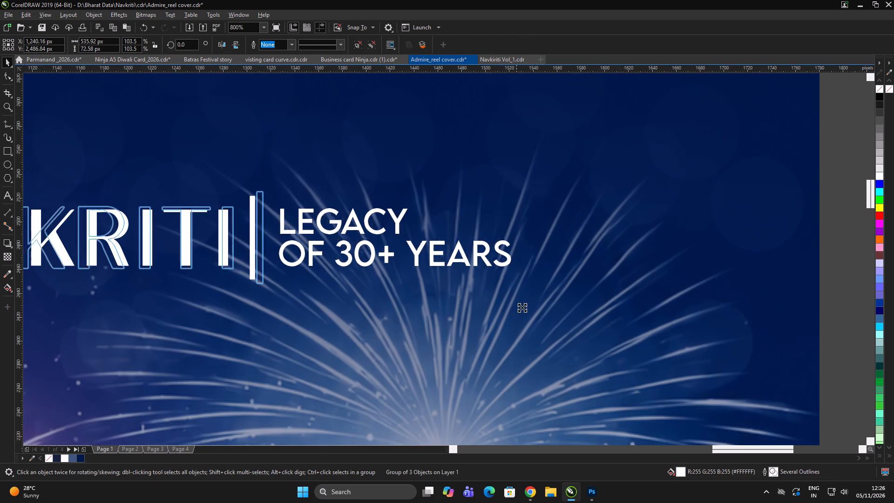
left_click_drag(522, 307, 545, 318)
scroll(316, 129, "down", 3)
key("ctrl+g")
Centre the Navkriti logo horizontally on the fireworks background.
left_click(333, 257, "shift")
key("c")
left_click(588, 175)
left_click_drag(585, 174, 560, 169)
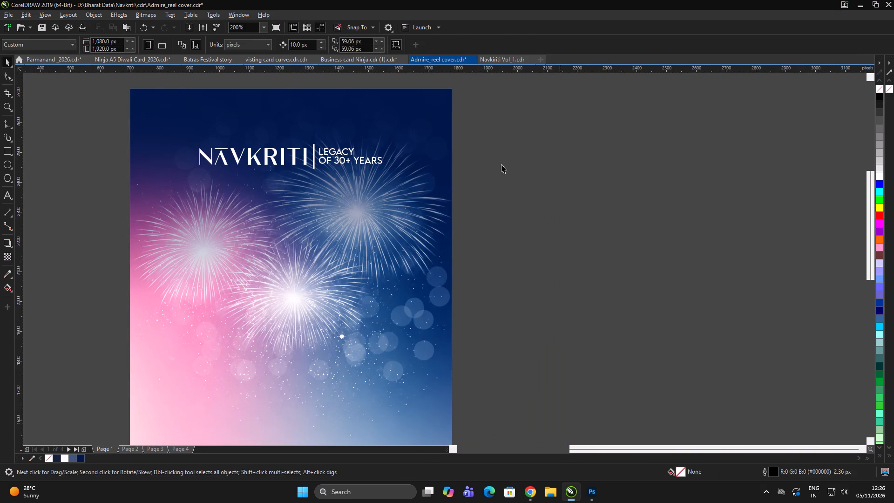
left_click(291, 161)
left_click(300, 164)
left_click(301, 163)
left_click(304, 161)
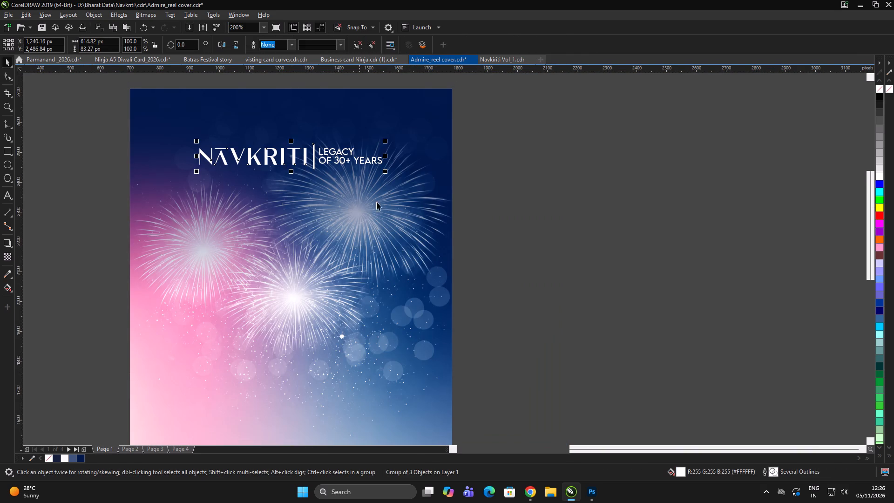
left_click(379, 234, "shift")
key("c")
left_click(553, 160)
left_click_drag(514, 150, 485, 148)
Move the Navkriti logo straight up by about 12 px.
left_click_drag(315, 160, 315, 155)
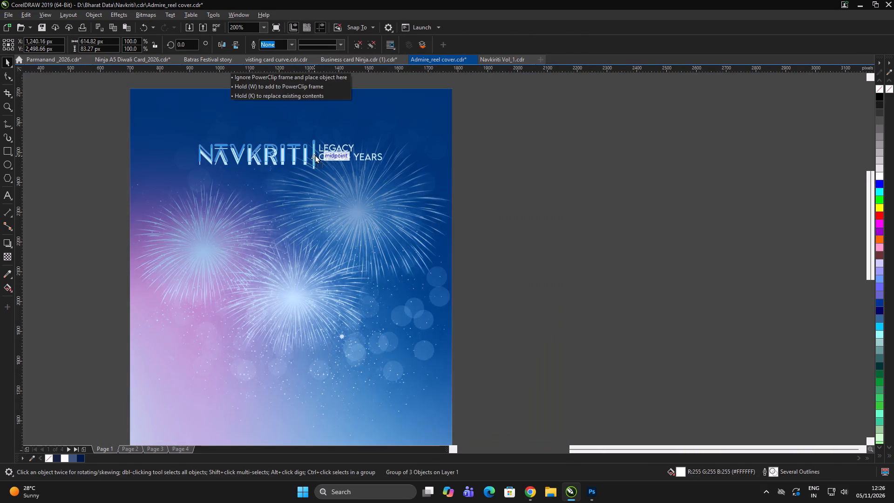
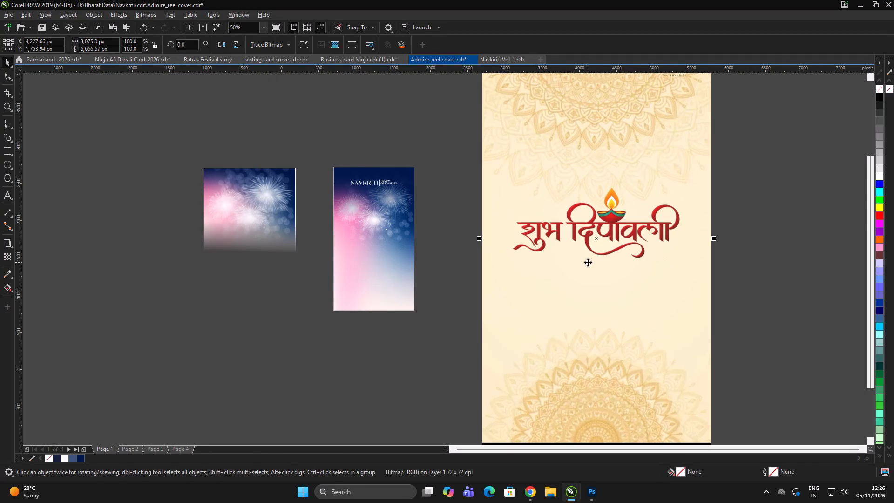
Examine the red शुभ दिपावली lettering on the cream mandala artwork, checking whether it can be selected separately from its background.
scroll(681, 219, "up", 1)
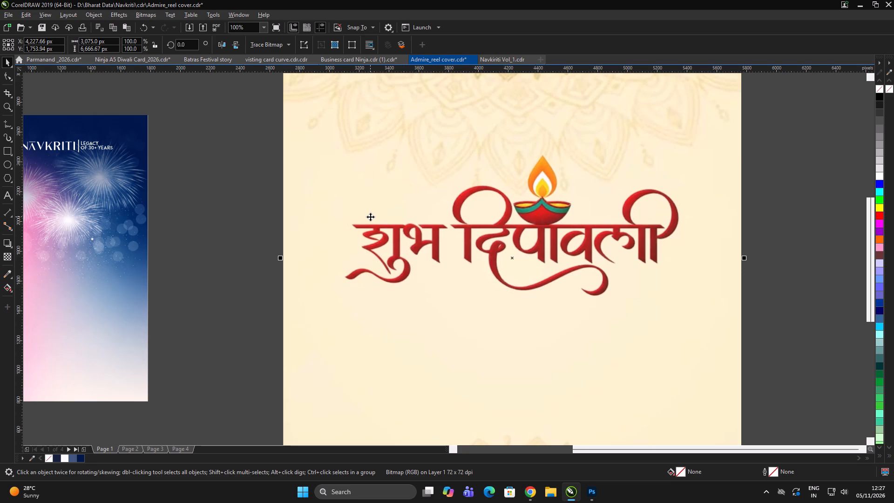
scroll(291, 260, "down", 2)
scroll(400, 254, "up", 2)
left_click(420, 256)
left_click(429, 256)
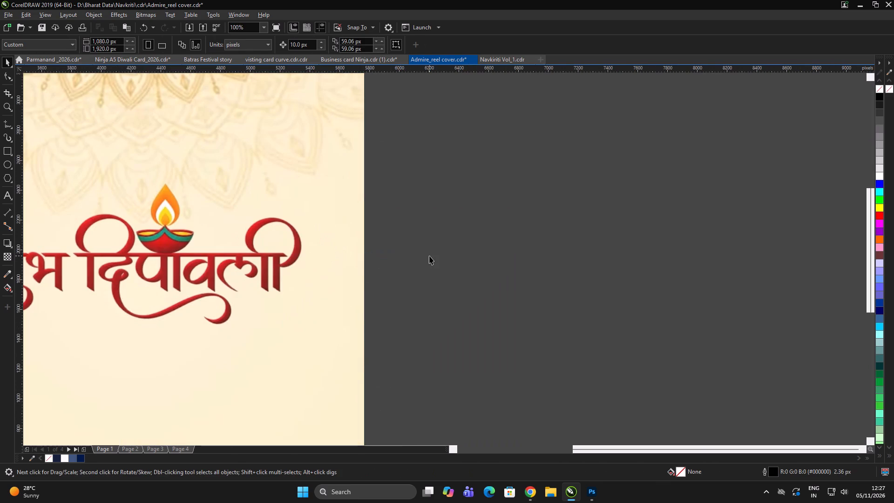
double_click(429, 281)
left_click(209, 318)
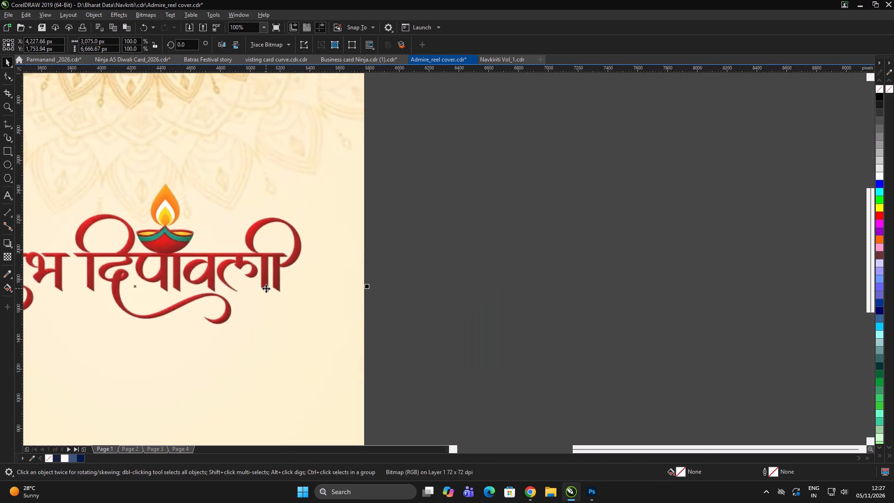
triple_click(408, 253)
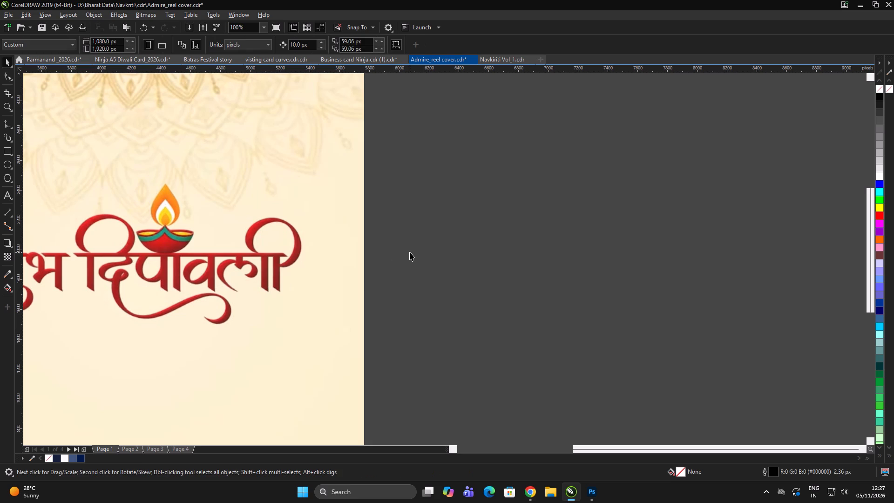
double_click(497, 251)
scroll(259, 262, "down", 2)
left_click(253, 258)
scroll(224, 269, "up", 1)
left_click(531, 264)
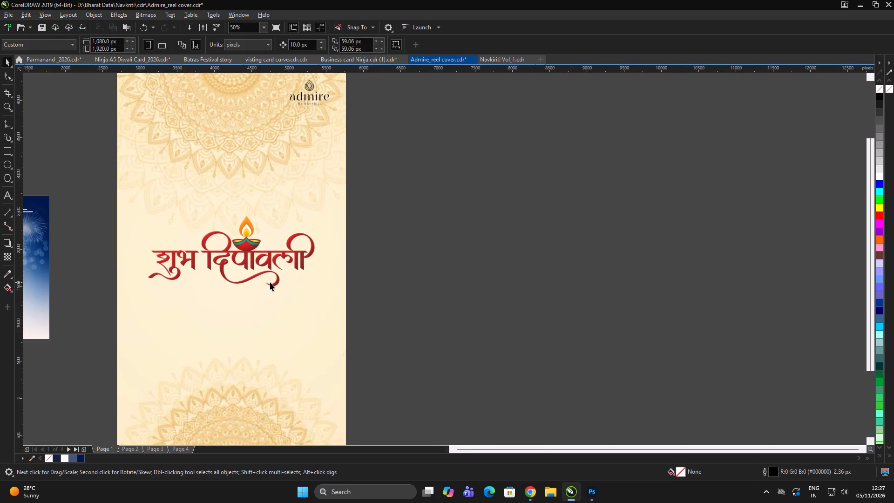
Move the cream शुभ दिपावली mandala bitmap about 338 px right and 381 px up.
left_click(250, 282)
left_click_drag(235, 270, 260, 242)
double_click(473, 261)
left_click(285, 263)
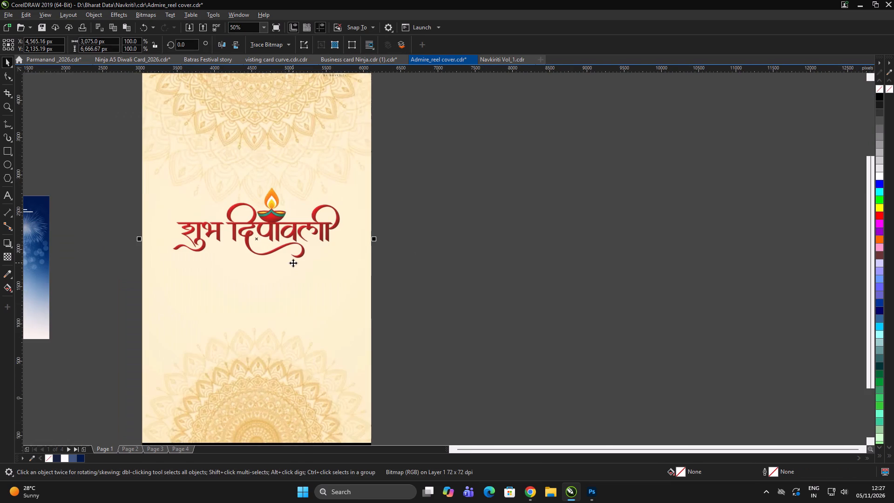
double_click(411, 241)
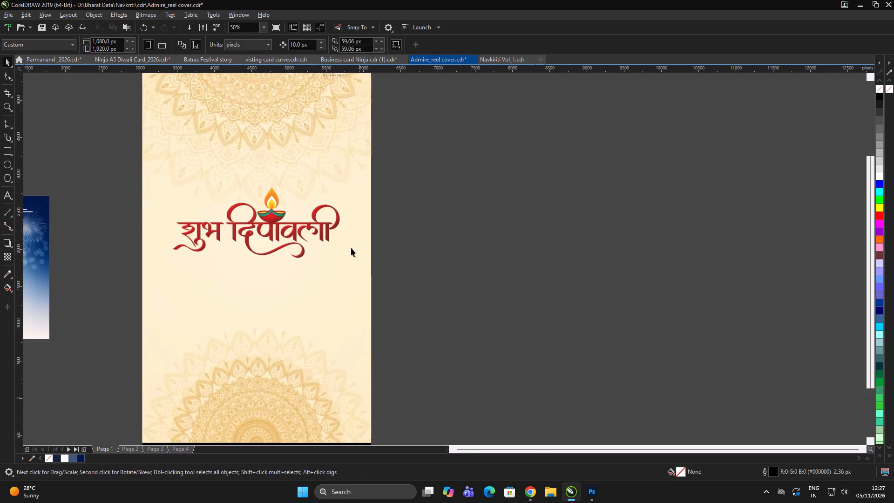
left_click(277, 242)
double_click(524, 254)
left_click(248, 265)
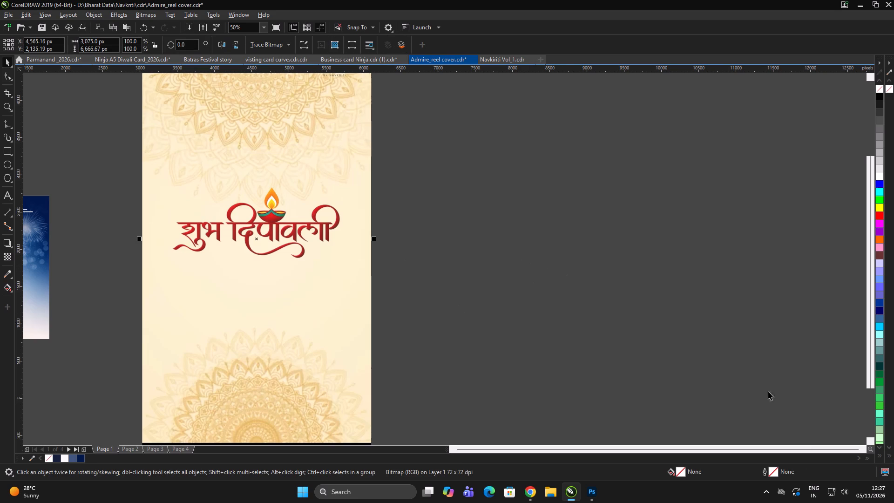
Start a Lightshot screen capture and frame an area of about 404x180 px around the शुभ दिपावली lettering with its diya.
left_click(765, 496)
left_click(743, 465)
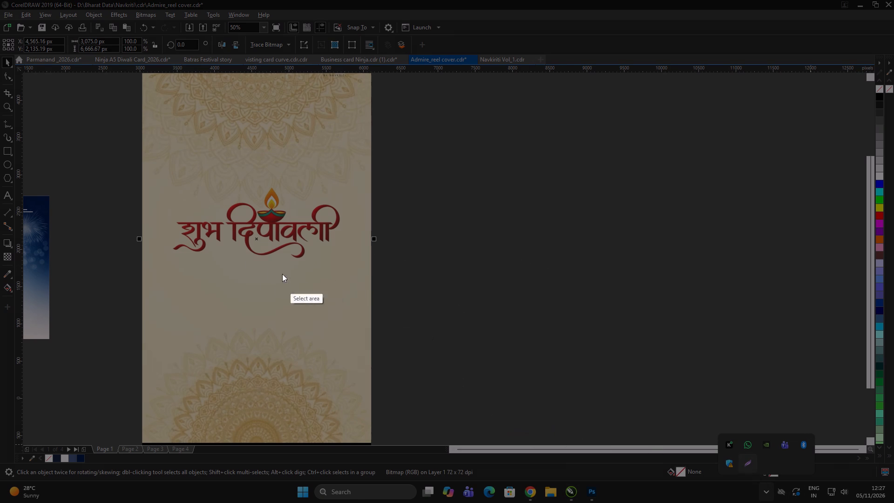
left_click_drag(162, 184, 350, 268)
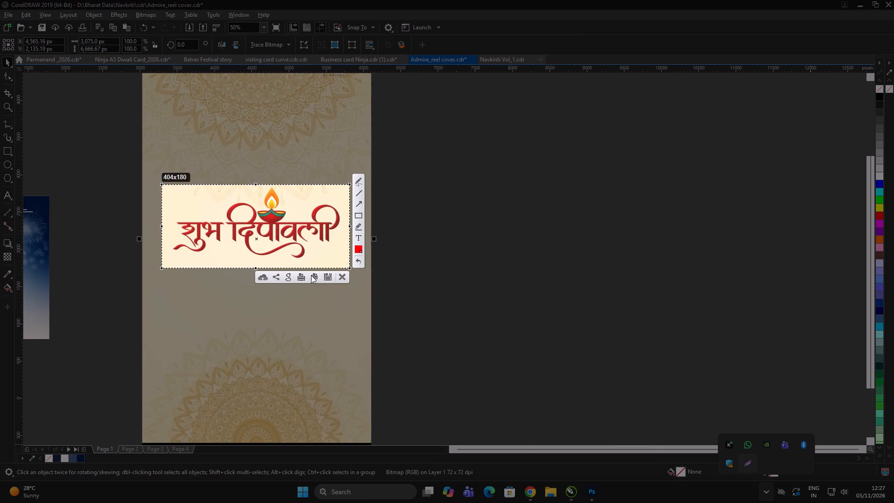
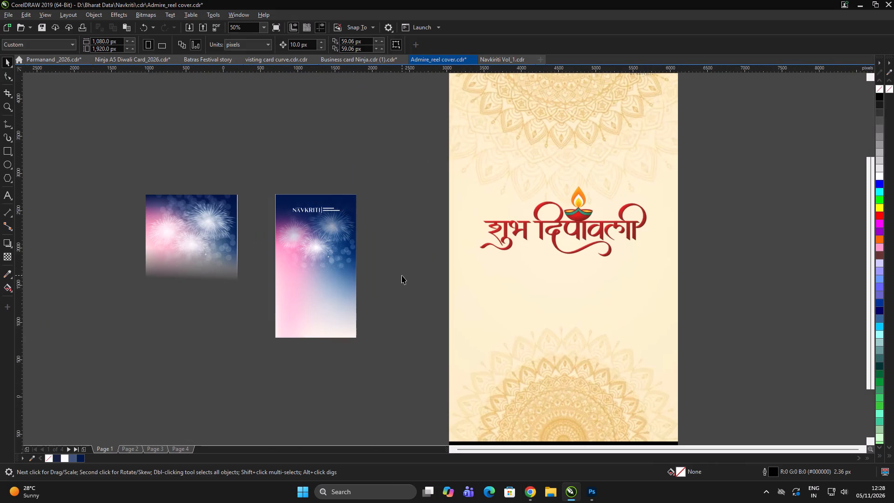
key("Left")
key("ctrl+i")
left_click(243, 170)
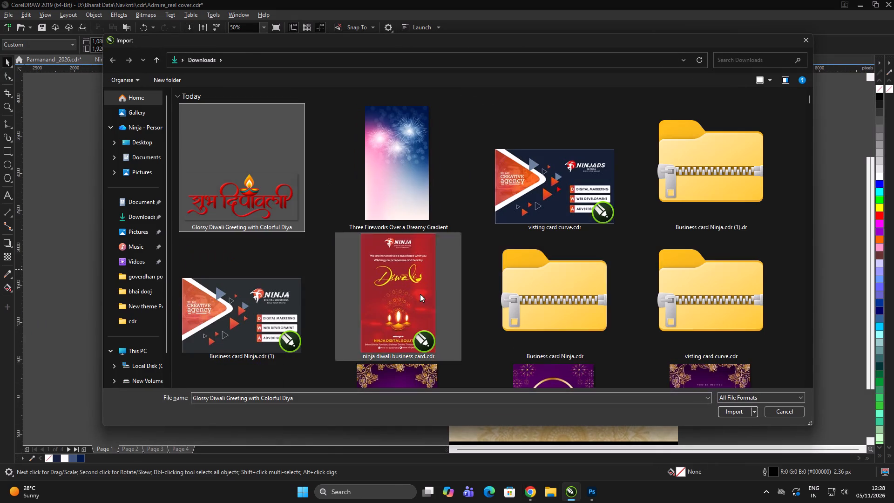
left_click(725, 414)
scroll(318, 284, "up", 1)
left_click_drag(242, 209, 355, 287)
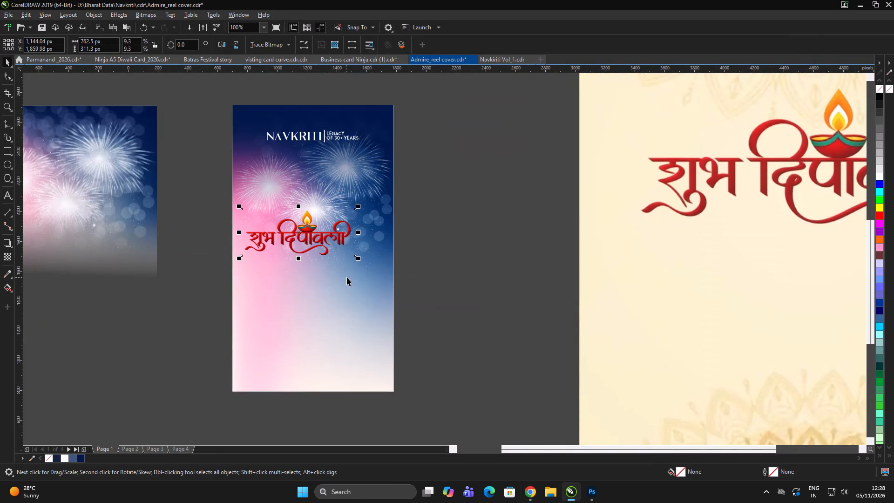
Move the imported शुभ दिपावली lettering below the fireworks, centred at about X 1241 px, Y 1677 px.
scroll(336, 245, "up", 1)
left_click_drag(318, 224, 347, 279)
scroll(341, 250, "down", 1)
double_click(440, 273)
left_click(321, 265)
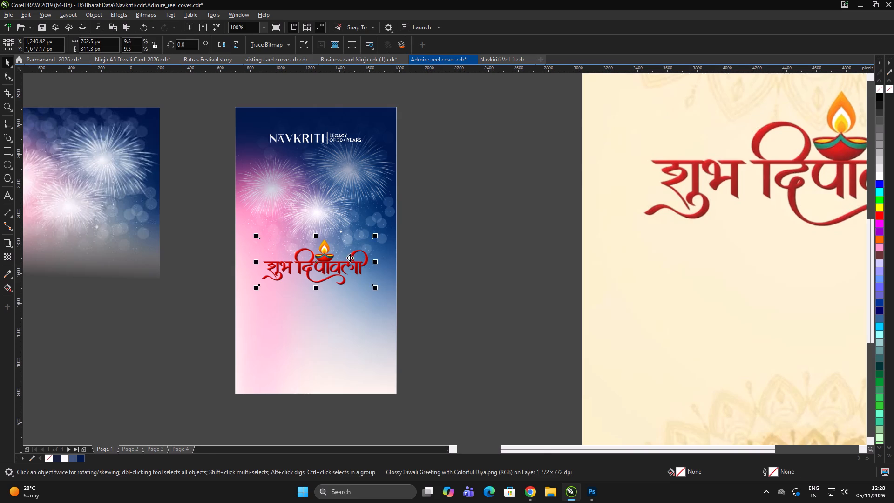
scroll(349, 257, "up", 1)
scroll(319, 246, "down", 3)
double_click(377, 285)
scroll(316, 254, "up", 1)
left_click(311, 250)
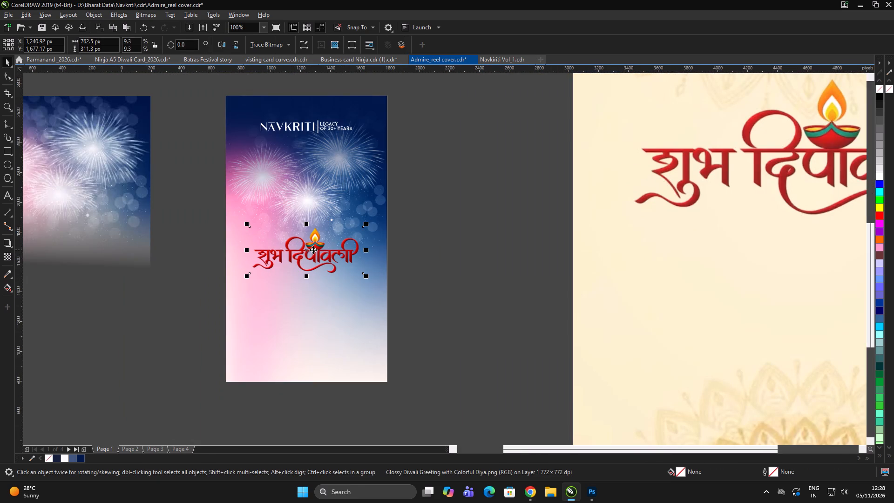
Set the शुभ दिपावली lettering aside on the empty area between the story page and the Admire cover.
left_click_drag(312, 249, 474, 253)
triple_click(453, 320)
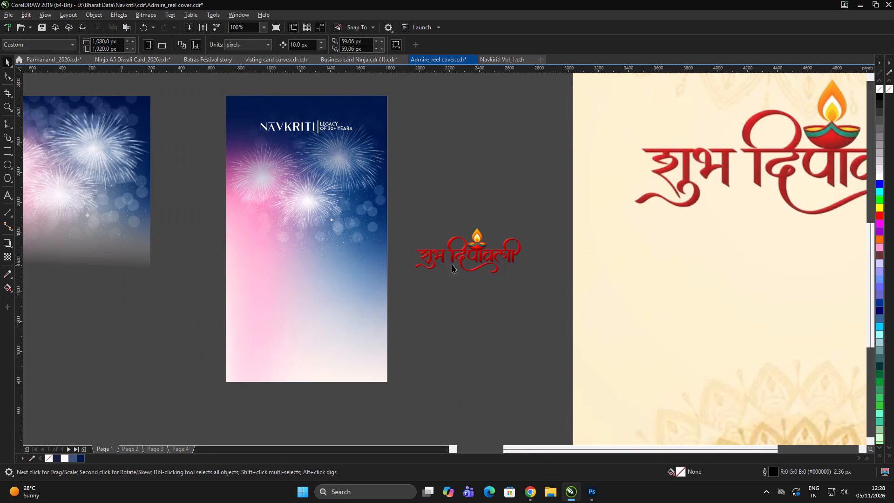
Place the lettering back on the story page just under the central firework, at about X 1221 px, Y 1740 px.
left_click_drag(462, 258, 318, 255)
scroll(329, 252, "up", 1)
left_click_drag(333, 248, 292, 235)
scroll(315, 258, "up", 1)
scroll(310, 259, "down", 2)
double_click(433, 282)
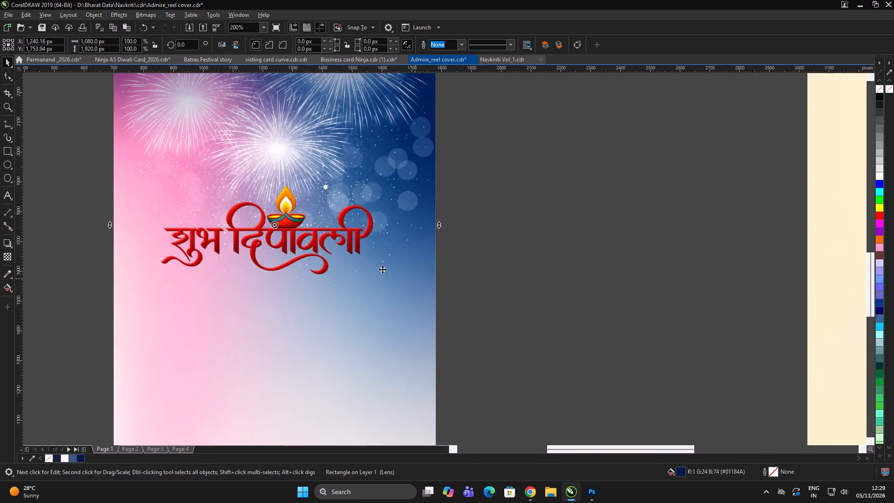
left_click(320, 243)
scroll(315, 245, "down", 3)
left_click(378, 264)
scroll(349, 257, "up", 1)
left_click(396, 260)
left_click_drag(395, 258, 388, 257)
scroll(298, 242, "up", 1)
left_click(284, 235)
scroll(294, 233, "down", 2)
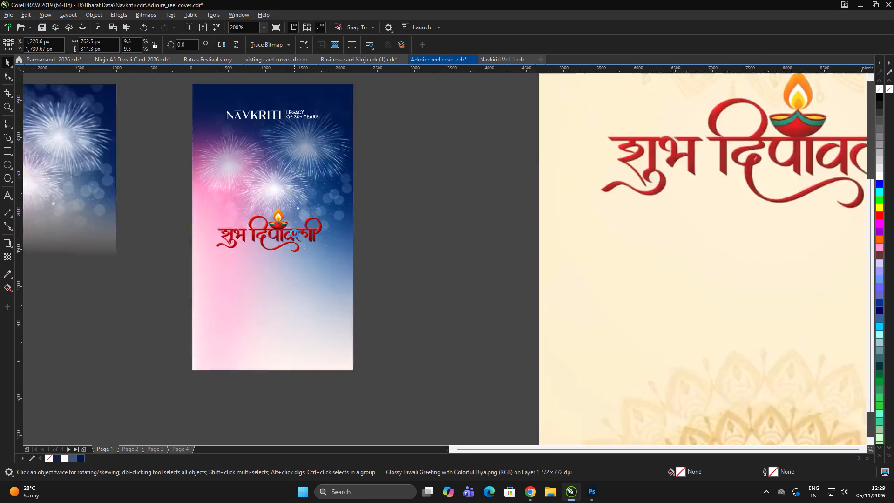
Duplicate the navy fade rectangle, mirror the copy vertically and centre-align it with the story page so it darkens the bottom.
left_click(301, 196)
left_click_drag(302, 188, 252, 196)
right_click(252, 196, "shift")
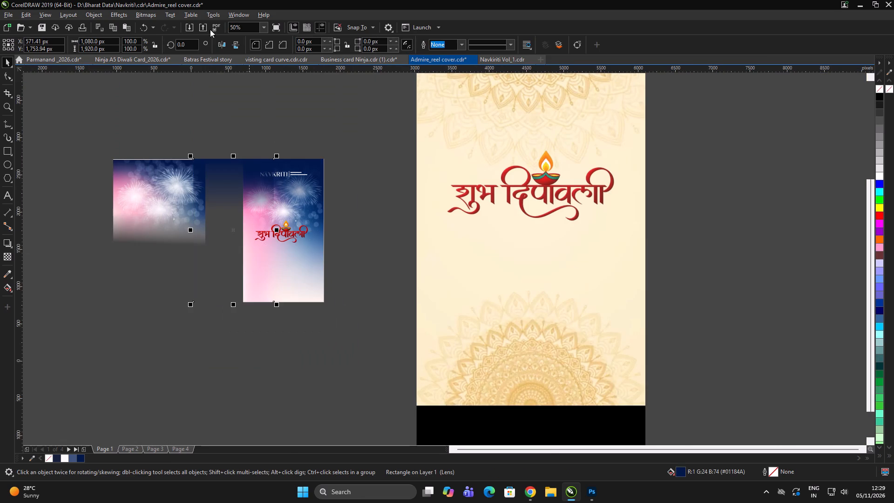
left_click(237, 42)
left_click(306, 216, "shift")
key("e")
key("c")
left_click(361, 223)
left_click(365, 224)
Recolour the mirrored bottom fade rectangle from the document palette with near-white #FBFBFB.
left_click(276, 298)
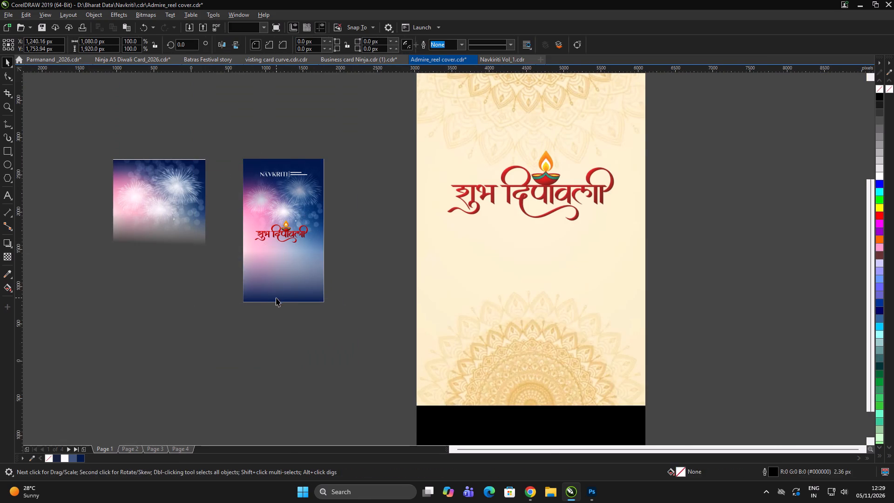
scroll(290, 262, "up", 2)
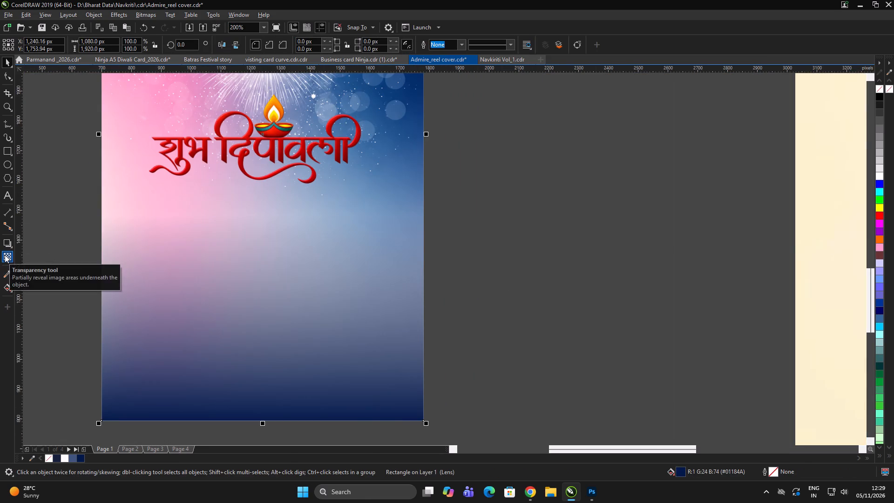
left_click(67, 458)
double_click(548, 352)
left_click(328, 344)
Adjust the white rectangle's vertical fountain transparency so it fades from solid below the lettering to clear at the central firework.
scroll(244, 313, "down", 1)
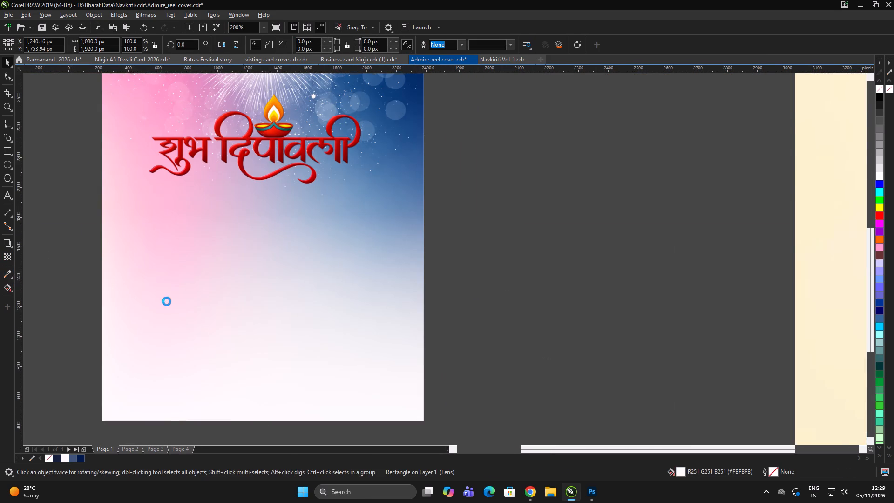
left_click(9, 258)
left_click_drag(211, 263, 213, 186)
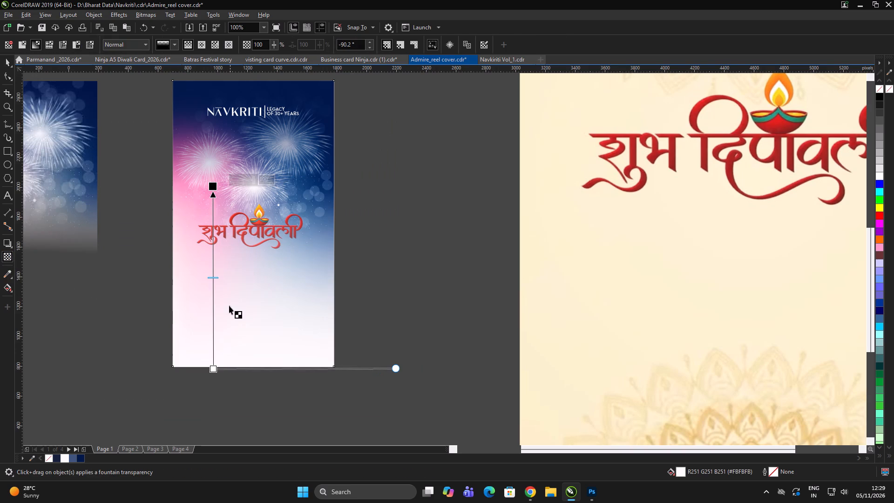
left_click_drag(216, 369, 205, 312)
left_click_drag(210, 182, 210, 165)
key("ctrl+z")
left_click_drag(214, 312, 210, 290)
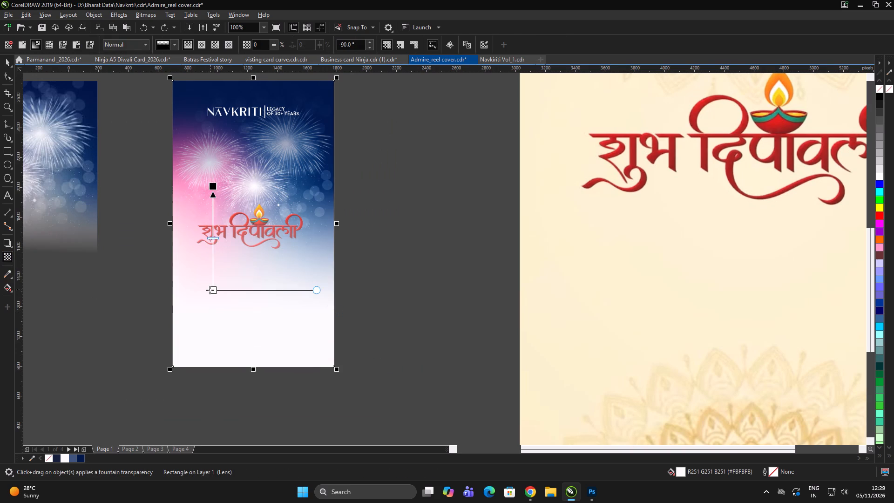
left_click_drag(210, 290, 210, 290)
key("space")
Bring the शुभ दिपावली lettering to the front, above the white fade.
left_click_drag(419, 205, 414, 203)
left_click_drag(439, 168, 0, 331)
key("shift+Page_Up")
left_click_drag(423, 237, 410, 238)
Raise the शुभ दिपावली lettering to about Y 1766 px and centre it horizontally on the story page.
left_click(278, 230)
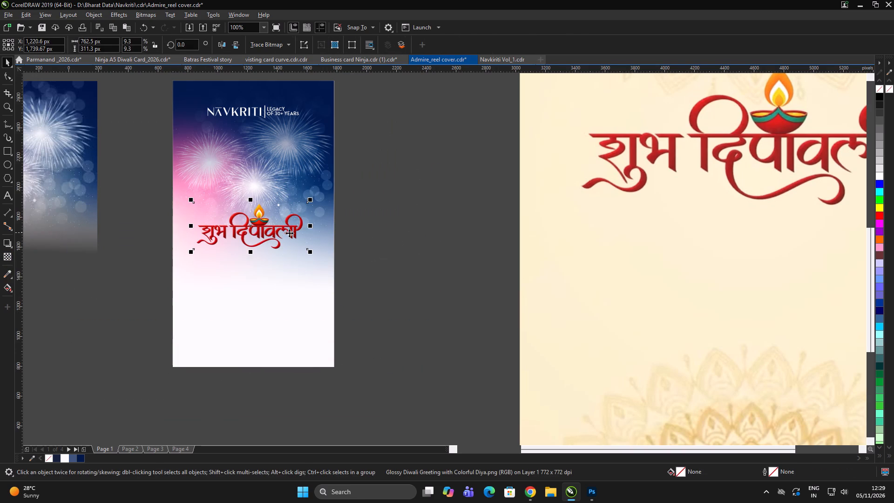
scroll(290, 231, "up", 1)
left_click_drag(279, 225, 289, 217)
scroll(280, 219, "down", 1)
left_click(297, 291, "shift")
key("c")
double_click(417, 230)
Enlarge the शुभ दिपावली lettering proportionally about its centre to about 861 x 351 px.
scroll(283, 221, "up", 1)
left_click(281, 221)
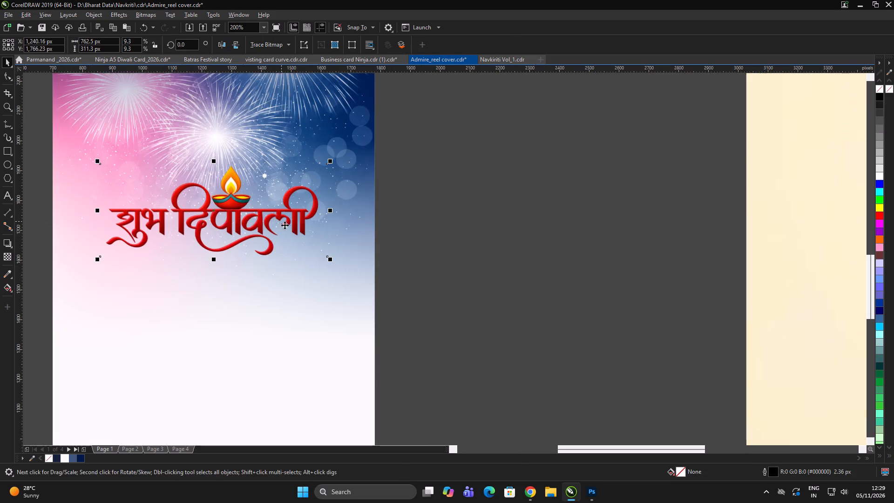
scroll(305, 246, "down", 1)
left_click_drag(318, 256, 326, 264)
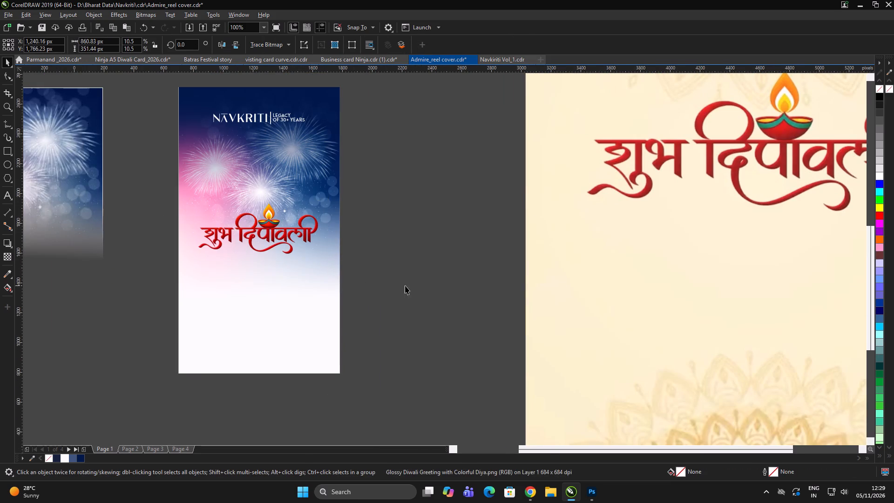
left_click(405, 285)
left_click(408, 285)
Select the white NAVKRITI logo group with its Legacy of 30+ Years tagline at the top of the story page.
scroll(227, 237, "down", 1)
scroll(256, 192, "up", 1)
left_click(251, 167)
left_click(269, 165)
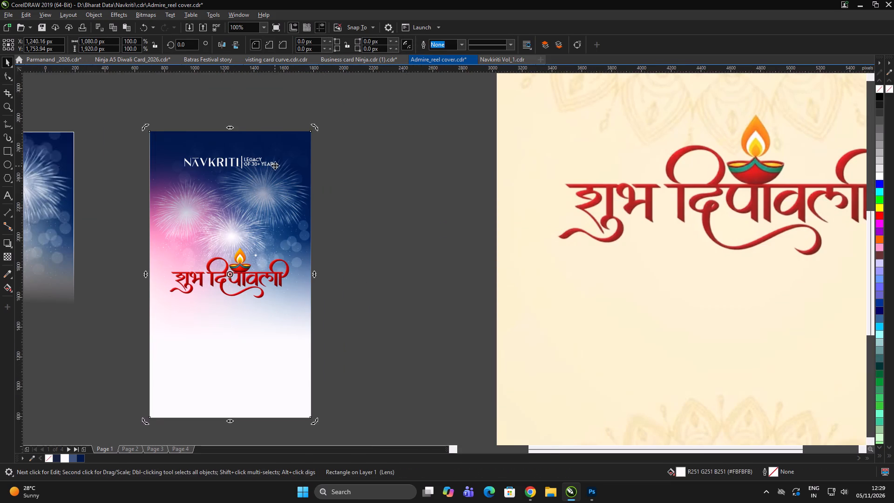
left_click(275, 165)
left_click(270, 163)
left_click_drag(356, 142, 91, 197)
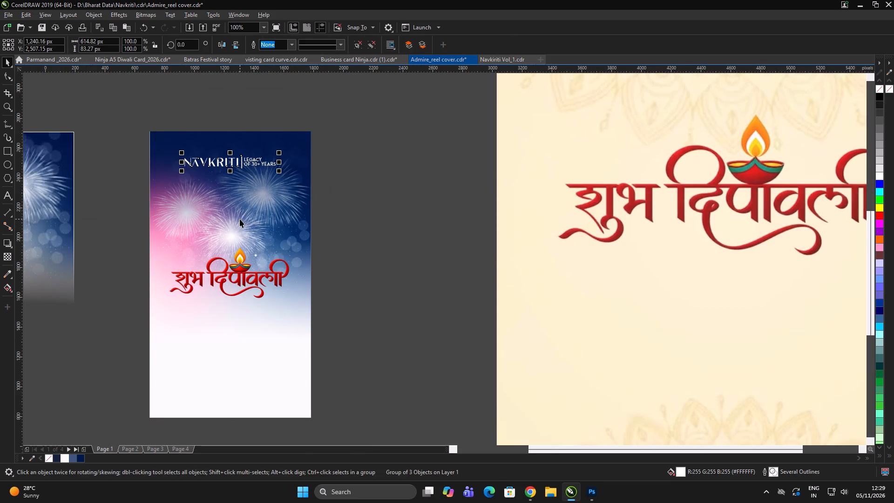
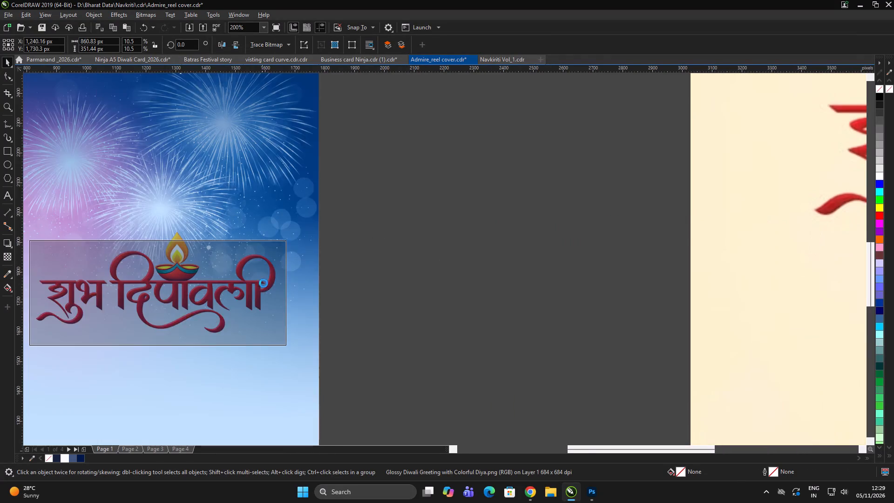
Move the white bottom fade rectangle off the story page to the empty area on its left side.
scroll(266, 276, "up", 1)
scroll(262, 271, "down", 2)
left_click(333, 258)
scroll(318, 246, "down", 1)
double_click(391, 240)
left_click(292, 207)
left_click_drag(285, 174, 117, 169)
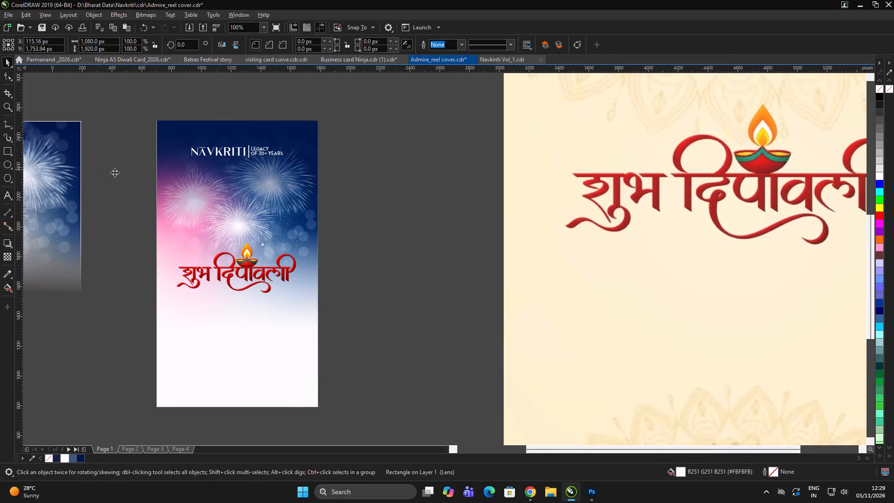
Move the dark blue top fade rectangle off the story page to the empty area on its right side.
double_click(250, 203)
left_click(249, 203)
left_click(369, 210)
triple_click(284, 208)
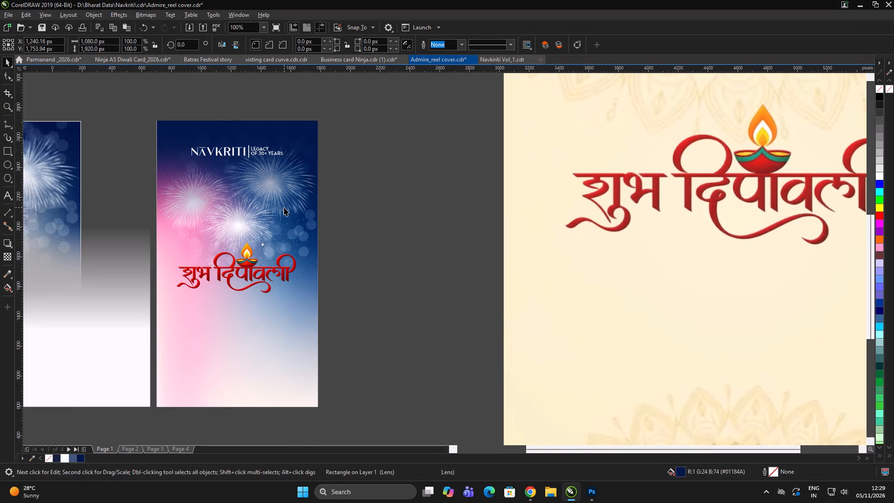
left_click_drag(288, 206, 370, 199)
left_click_drag(367, 197, 472, 182)
Raise the fireworks image inside the story page's PowerClip to about Y 1842 px and finish editing the contents.
scroll(305, 197, "down", 1)
double_click(277, 202)
left_click(276, 199)
left_click_drag(279, 198, 281, 191)
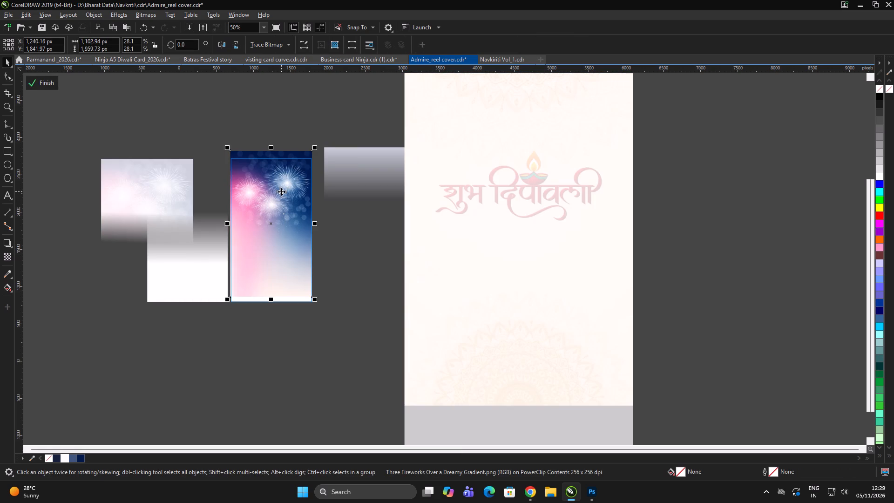
left_click(36, 79)
Align the dark blue top fade centrally, both horizontally and vertically, with the story page frame.
double_click(345, 95)
left_click(368, 166)
left_click(279, 193, "shift")
key("e")
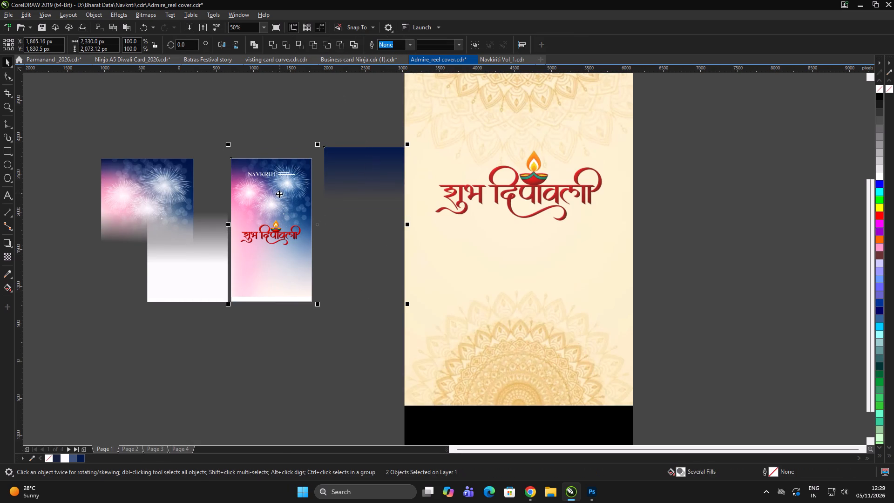
key("c")
double_click(377, 167)
left_click(381, 165)
Align the white bottom fade centrally, both horizontally and vertically, with the story page frame.
scroll(303, 238, "up", 1)
left_click(380, 206)
left_click(277, 231)
left_click(91, 299)
left_click(244, 300)
key("e")
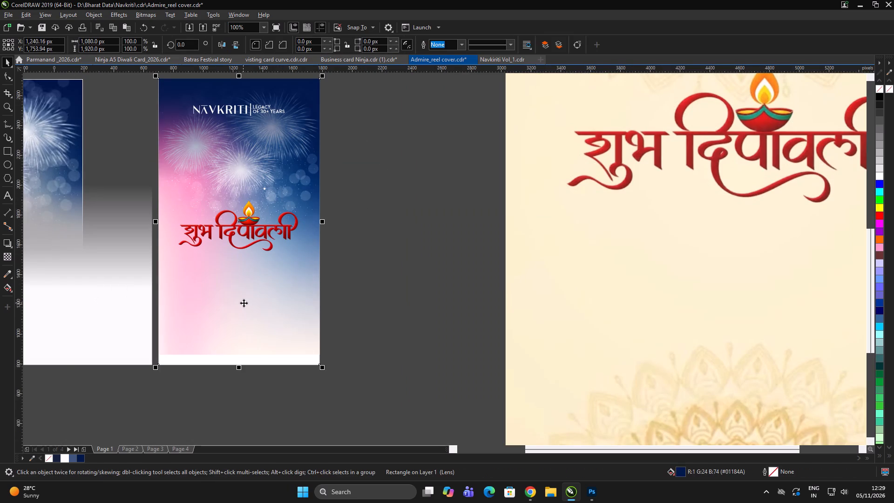
key("c")
left_click(402, 248)
left_click(406, 249)
left_click(149, 339)
left_click(227, 325, "shift")
key("e")
key("c")
left_click(391, 302)
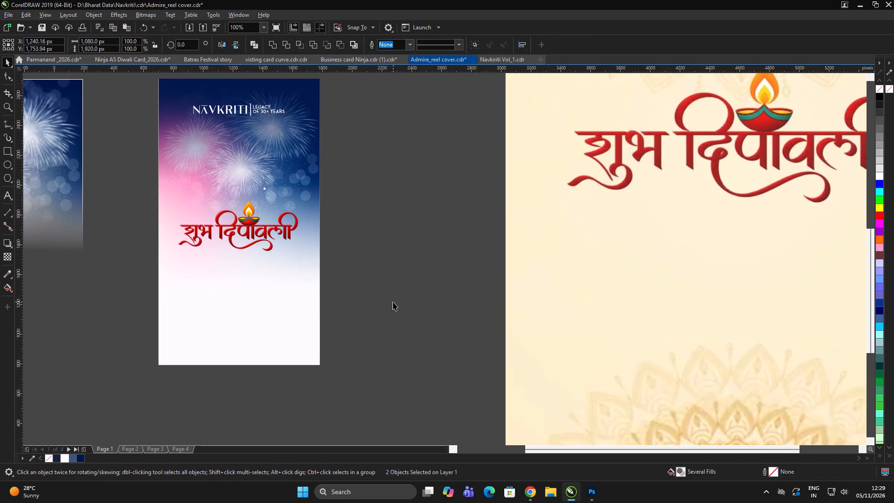
left_click_drag(391, 302, 387, 307)
Lower the शुभ दिपावली lettering on the story page to about Y 1687 px, keeping it horizontally centred.
left_click(256, 333)
left_click(277, 244)
left_click_drag(285, 228, 286, 235)
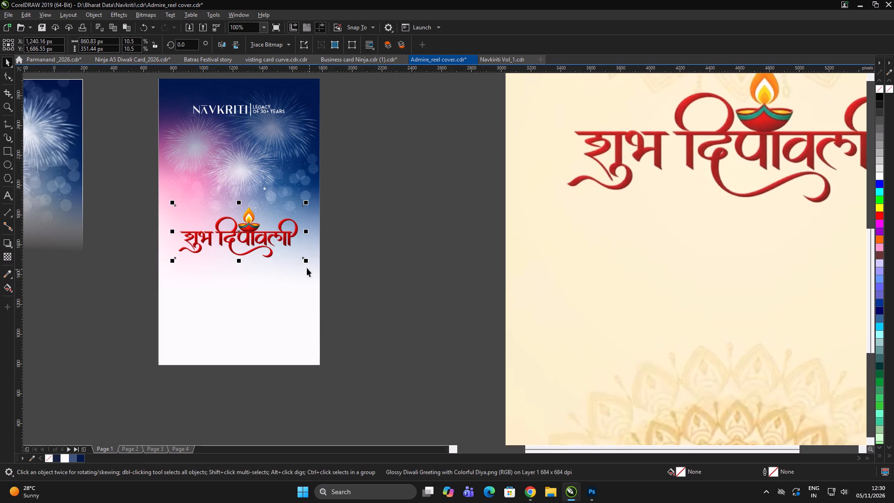
Enlarge the शुभ दिपावली lettering slightly and proportionally about its centre.
left_click(306, 263)
double_click(385, 264)
double_click(389, 264)
Select the शुभ दिपावली lettering on the story page.
left_click(289, 232)
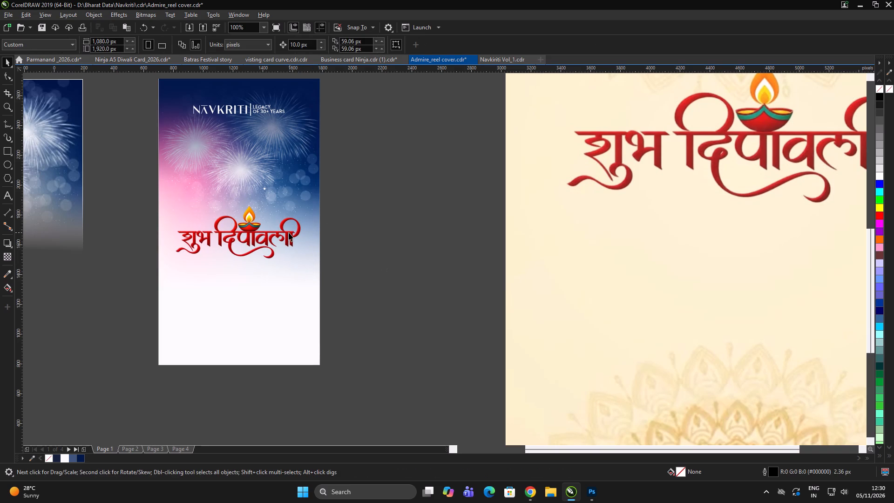
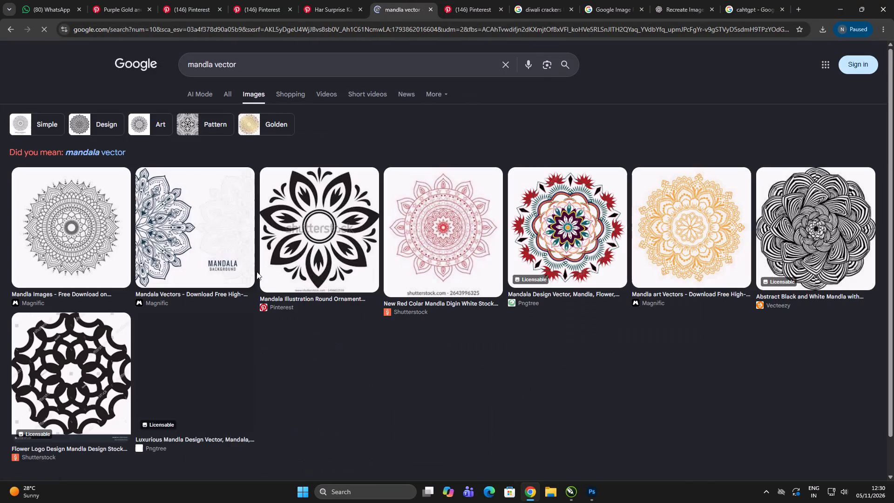
Browse the mandla vector image results for a mandala ornament suited to the Diwali story page.
scroll(500, 332, "down", 13)
scroll(654, 269, "down", 11)
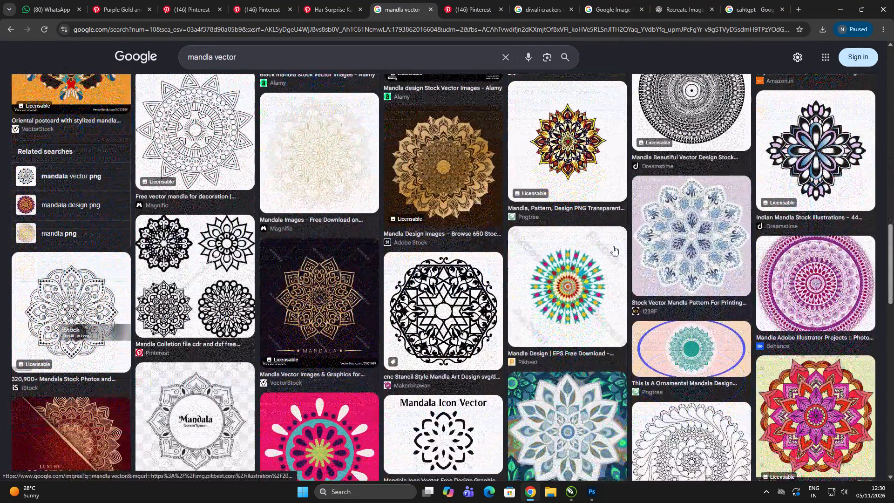
scroll(613, 246, "down", 5)
scroll(565, 245, "down", 3)
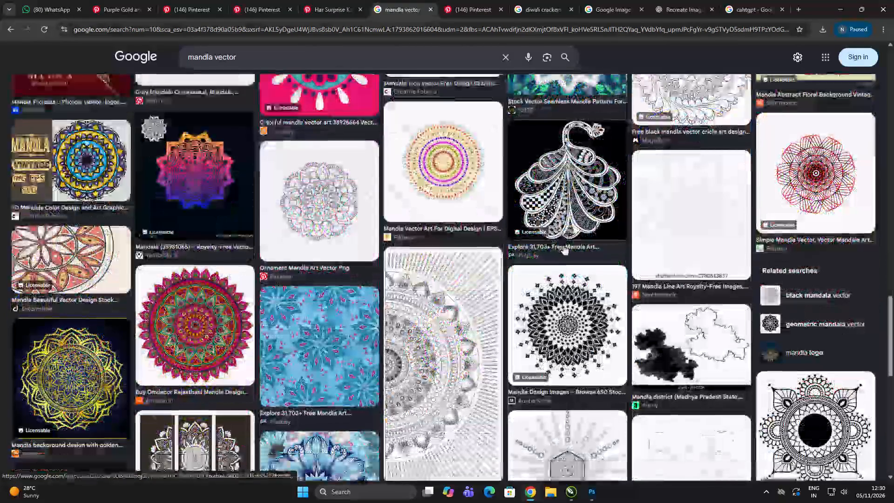
scroll(563, 245, "down", 6)
scroll(564, 244, "up", 3)
scroll(564, 244, "down", 12)
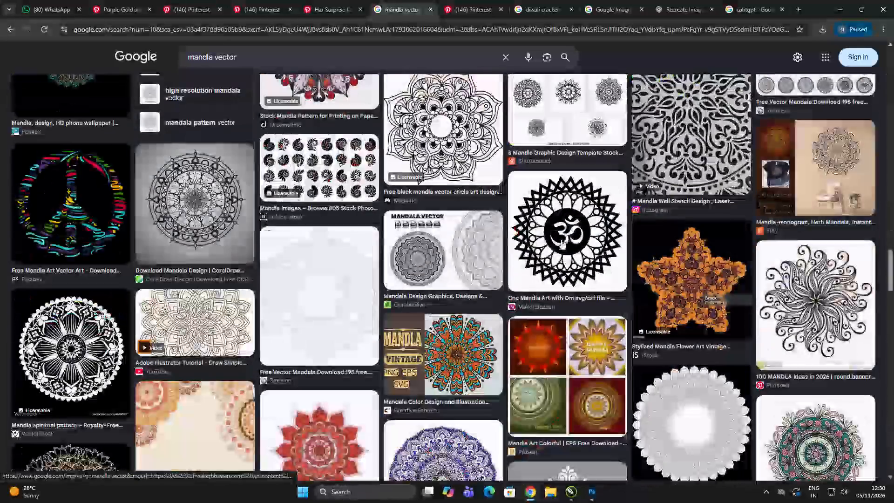
scroll(561, 239, "down", 8)
scroll(562, 239, "up", 4)
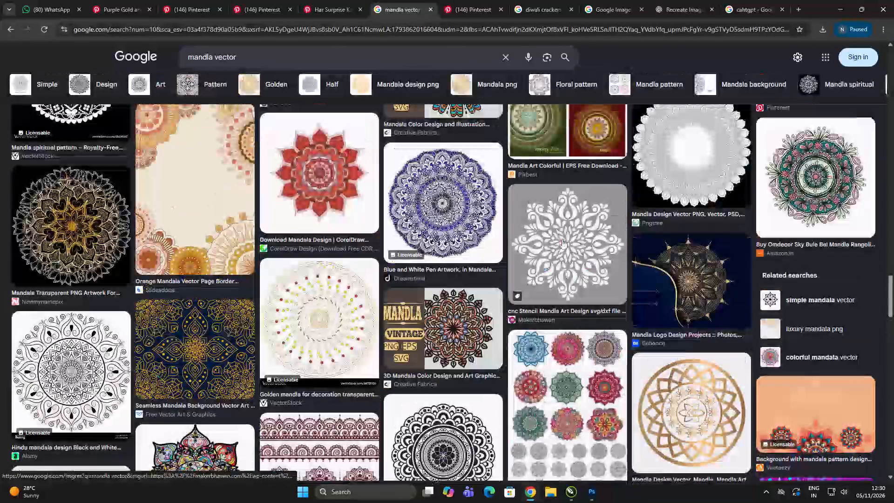
Open the VectorStock template royal mandala blue image by following related images from the blue and white pen artwork mandala result.
key("alt+Tab")
key("alt+Tab")
right_click(453, 183)
left_click(427, 218)
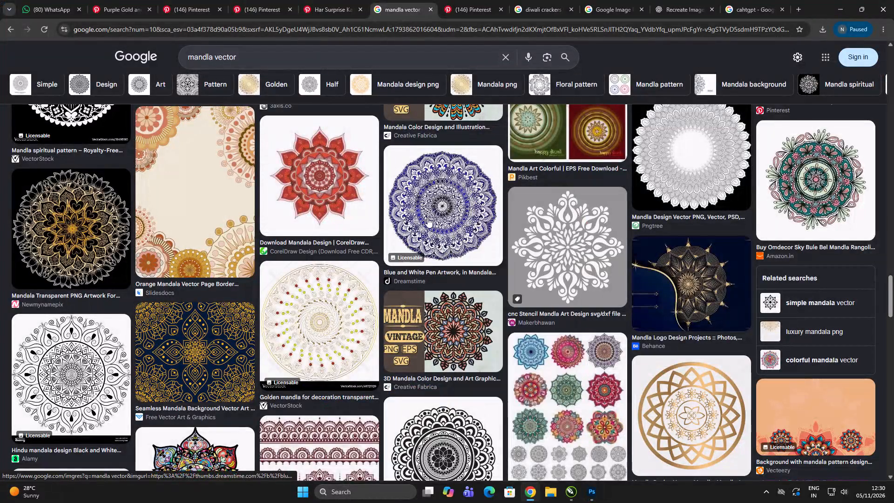
scroll(687, 270, "down", 13)
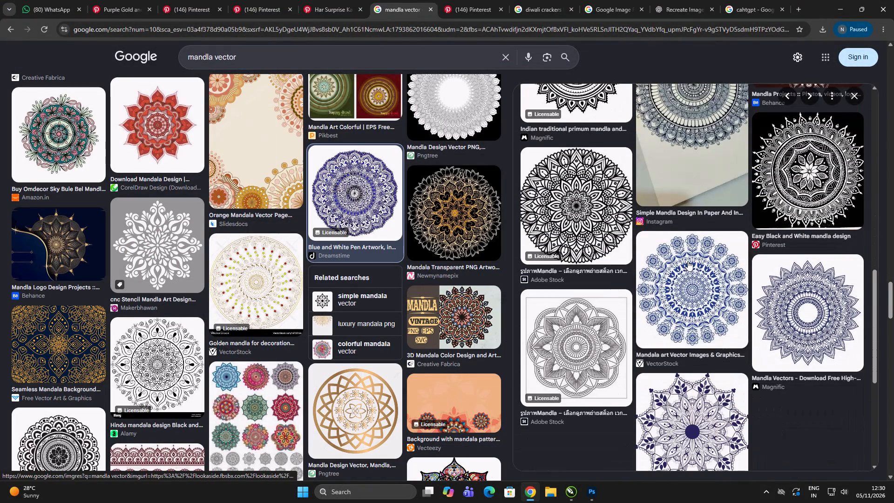
left_click(701, 297)
scroll(752, 280, "down", 6)
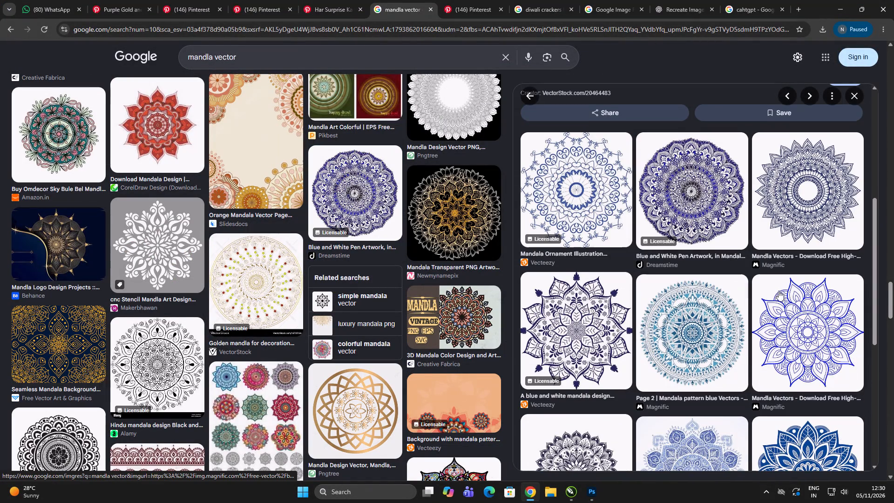
scroll(769, 294, "down", 3)
scroll(654, 276, "down", 2)
left_click(701, 250)
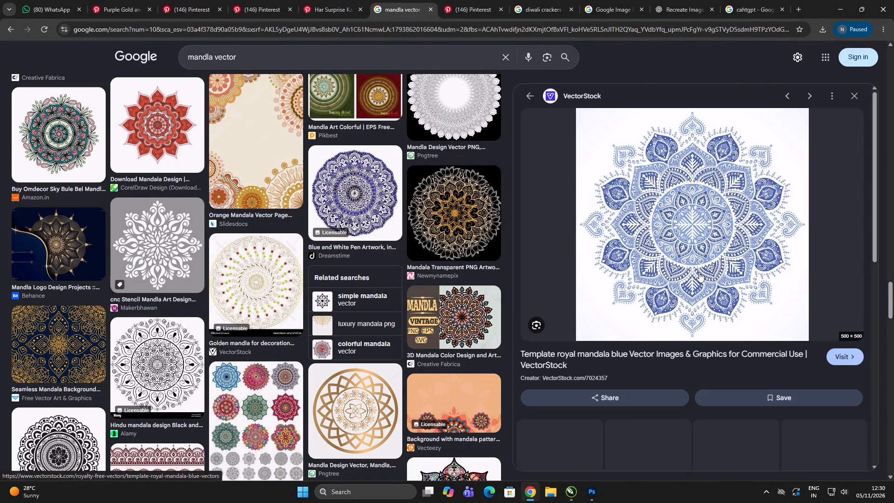
Copy the blue royal mandala image from its preview.
right_click(634, 167)
scroll(597, 314, "down", 6)
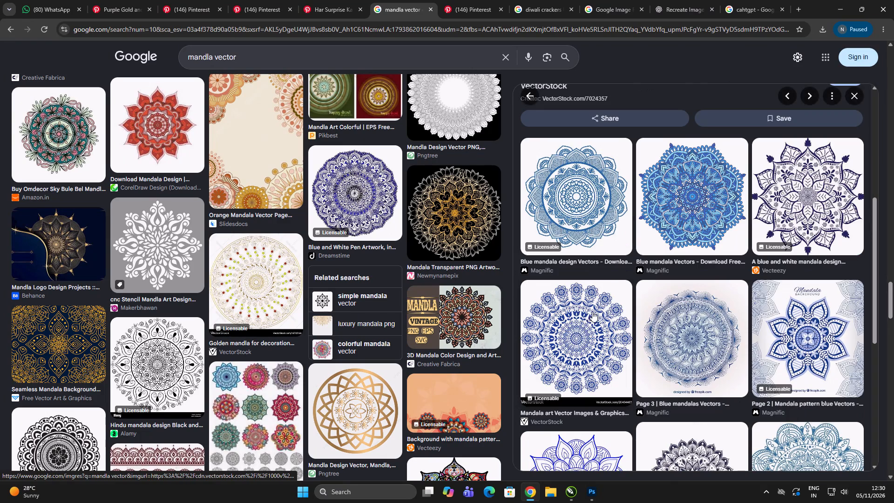
scroll(594, 311, "up", 8)
right_click(650, 161)
left_click(685, 318)
Switch to CorelDRAW, paste the copied mandala beside the story page, and move it straight down to about Y -419 px.
key("alt+Tab")
scroll(392, 239, "down", 4)
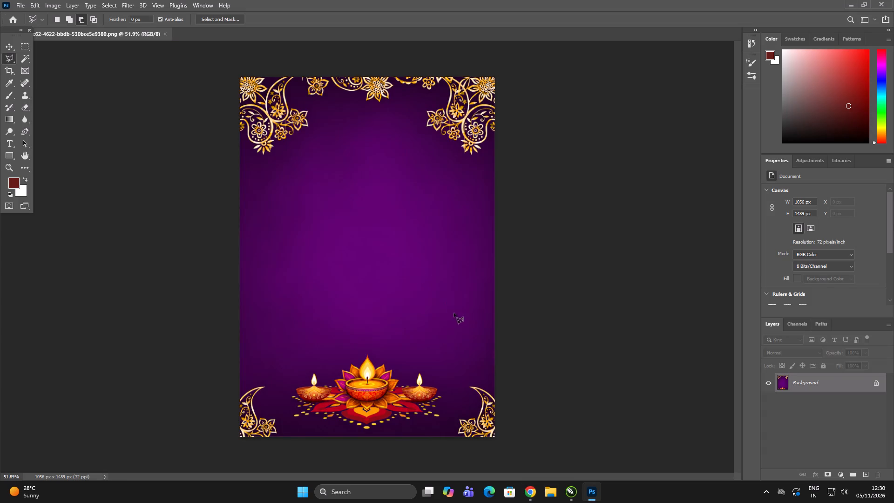
key("alt+Tab")
key("alt+Tab")
scroll(442, 264, "down", 4)
double_click(454, 326)
left_click(331, 323)
key("ctrl+v")
left_click(350, 330)
left_click(359, 323)
left_click_drag(370, 253, 369, 333)
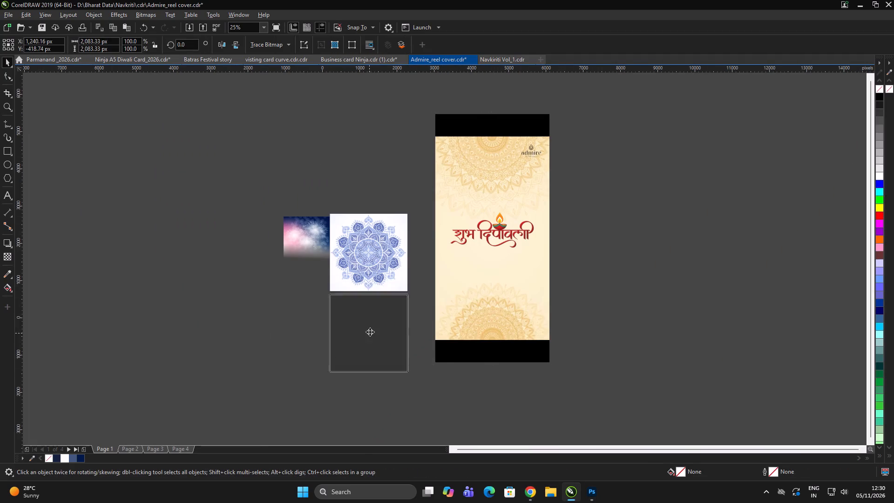
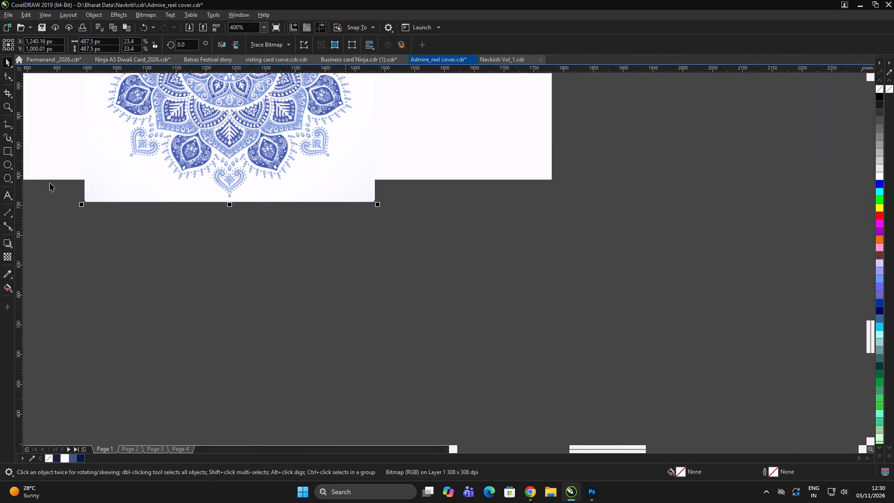
Apply a uniform Multiply merge mode to the blue mandala bitmap on Page 1 and deselect it.
left_click(7, 262)
left_click(127, 46)
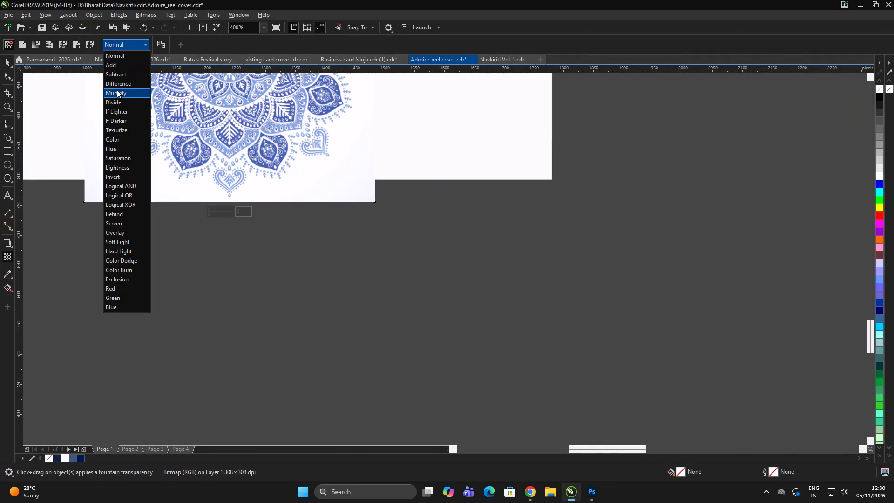
left_click(117, 92)
left_click(4, 61)
scroll(314, 277, "up", 1)
scroll(313, 280, "down", 2)
double_click(328, 296)
Select the blue mandala bitmap on Page 1.
left_click(273, 143)
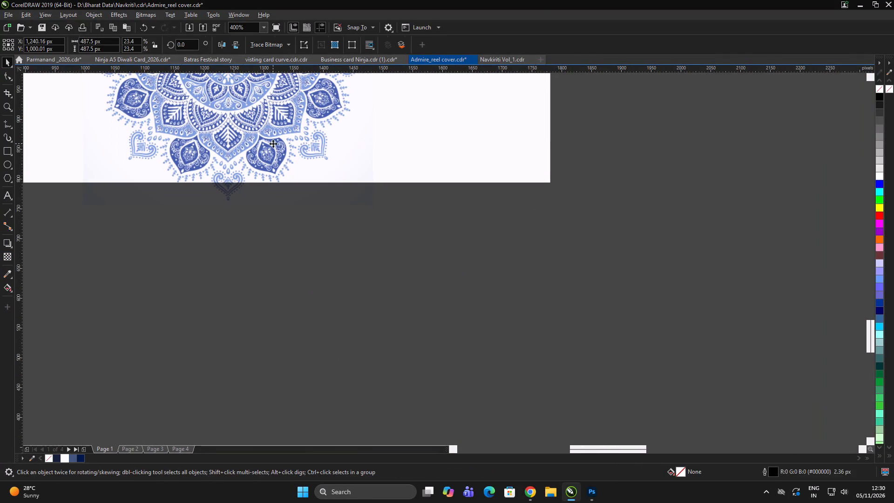
Enlarge the mandala to about 882 px square and move it down so it is centred on the story page's bottom edge.
left_click_drag(377, 207, 506, 325, "shift")
scroll(440, 324, "down", 2)
left_click_drag(394, 246, 405, 277)
scroll(417, 272, "up", 1)
Adjust the mandala bitmap to brightness -9, contrast 0 and intensity 17.
key("ctrl+b")
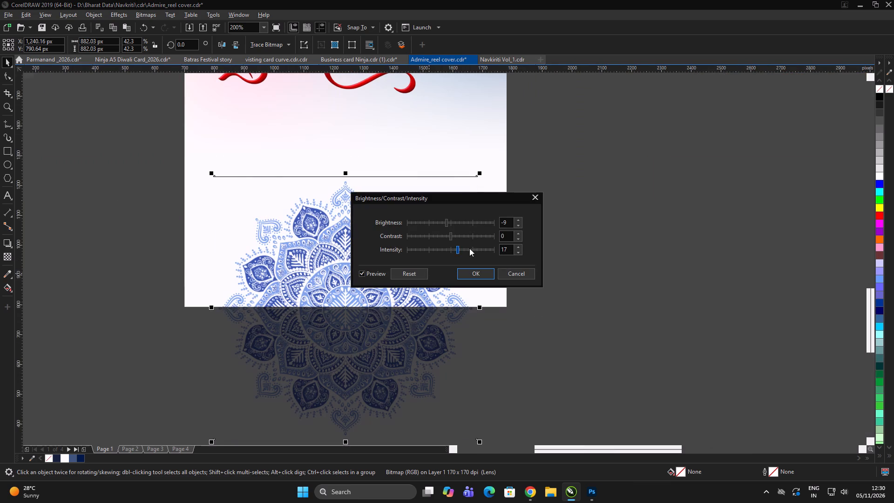
left_click(470, 274)
left_click(614, 284)
left_click(377, 272)
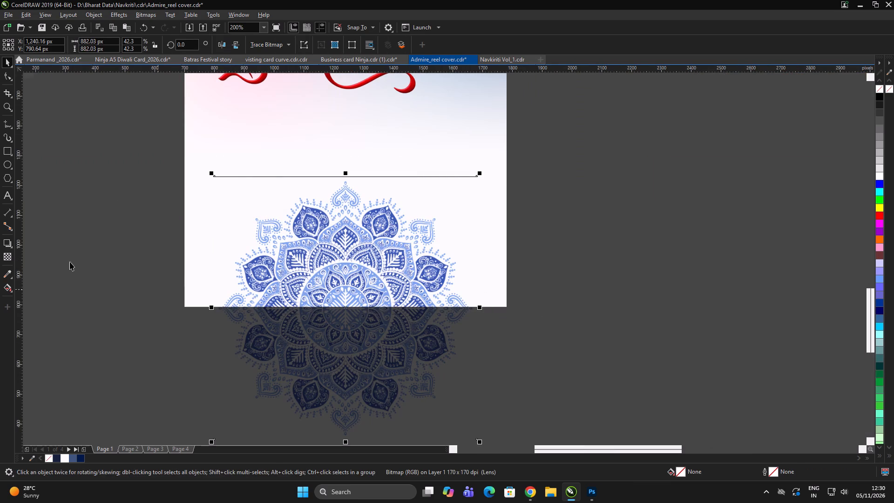
Give the mandala a uniform transparency of 72 so it fades softly into the white background.
left_click(8, 255)
scroll(323, 262, "down", 2)
left_click(315, 318)
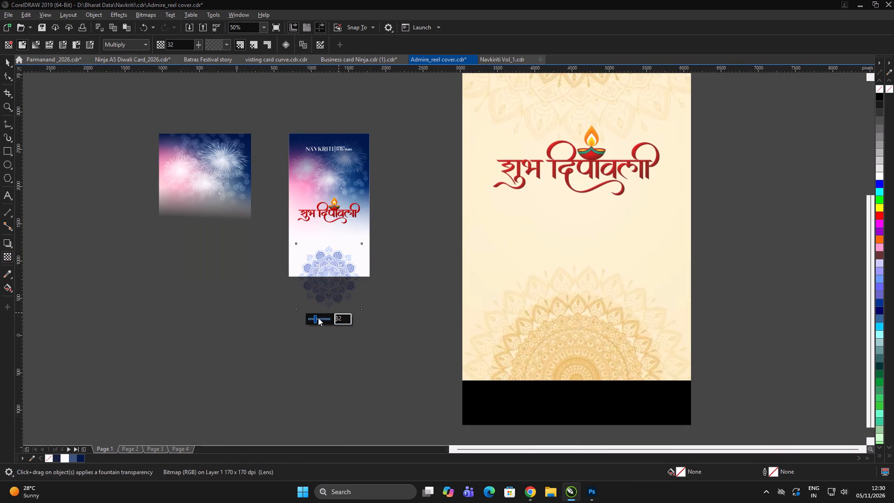
left_click(319, 317)
left_click(322, 316)
scroll(331, 292, "up", 2)
scroll(331, 287, "down", 1)
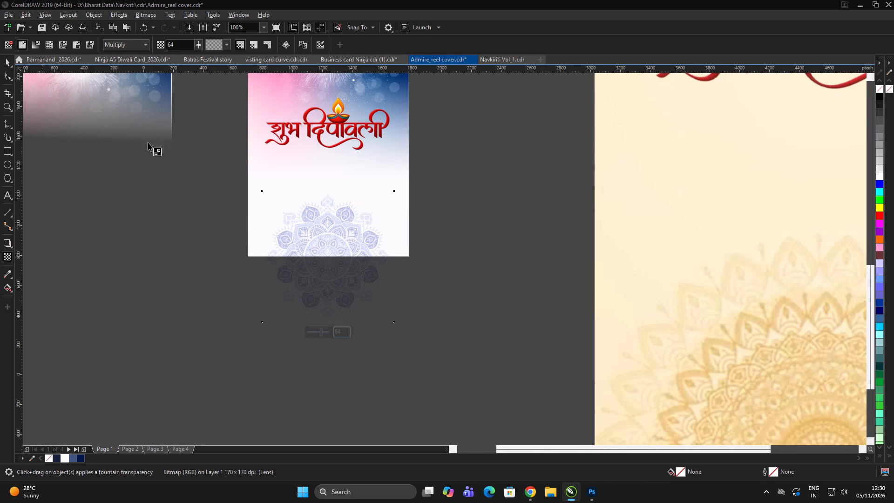
left_click(322, 331)
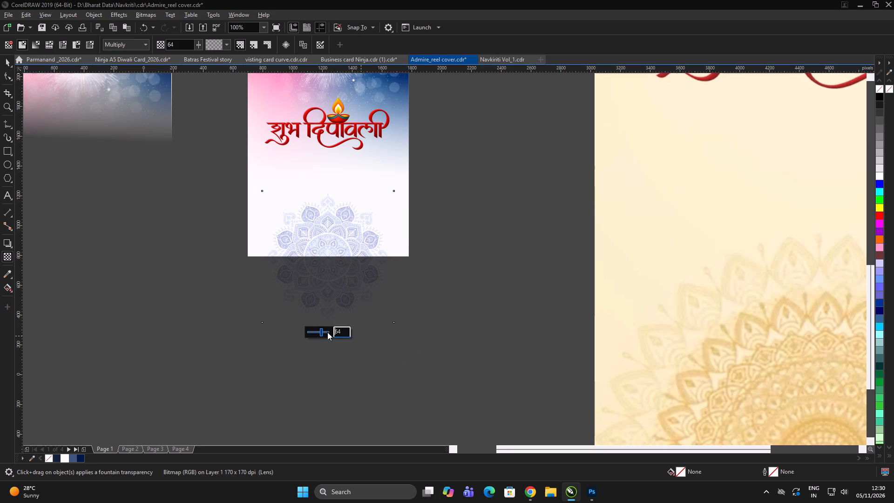
left_click(323, 331)
Enlarge the faded mandala from its centre to about 991 px square.
left_click(5, 63)
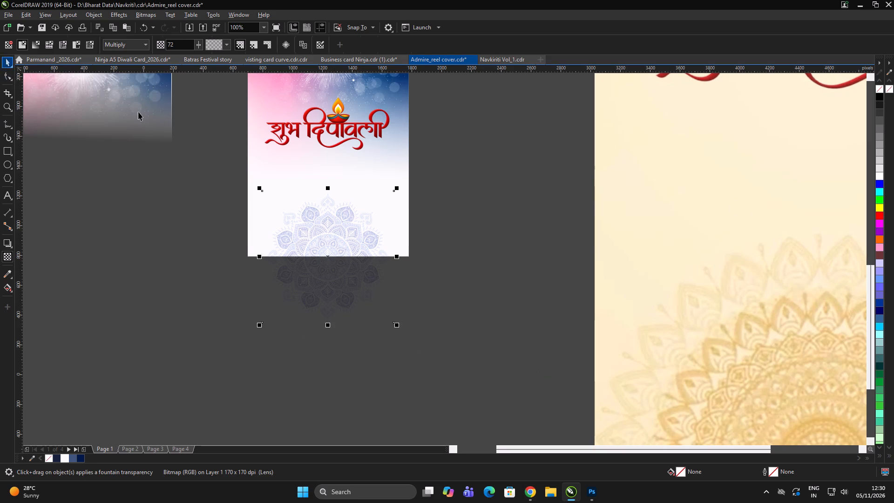
left_click(591, 237)
left_click(354, 235)
left_click_drag(398, 188, 408, 180)
double_click(498, 180)
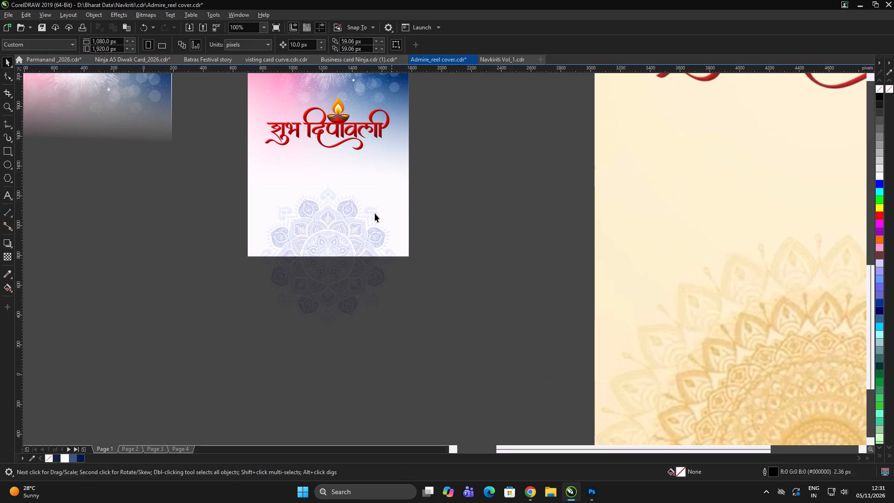
Align the mandala centrally across the width of the story page background.
left_click(333, 218)
left_click(373, 156, "shift")
key("c")
double_click(519, 155)
PowerClip the mandala inside the story page background so the half below the page edge is cropped off.
left_click(365, 229)
right_click(359, 219)
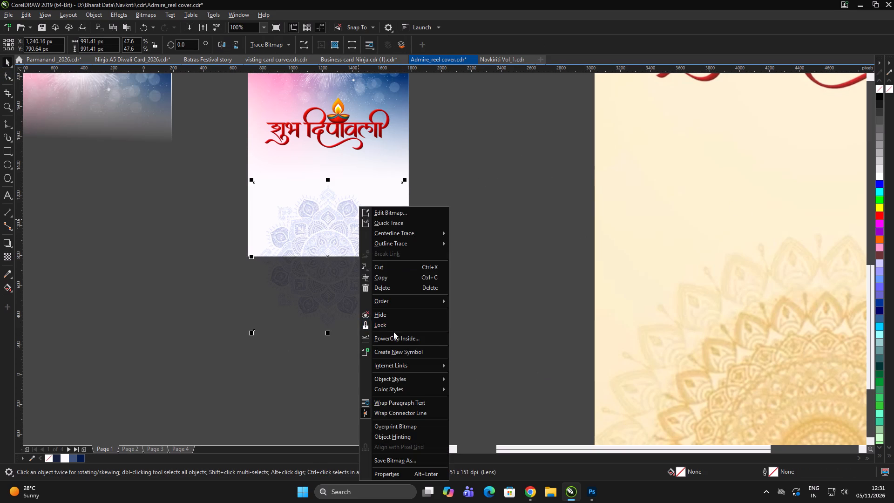
left_click(392, 339)
left_click(388, 176)
scroll(353, 221, "up", 1)
scroll(325, 242, "down", 3)
left_click(366, 341)
left_click(370, 339)
scroll(288, 291, "down", 2)
scroll(300, 271, "up", 2)
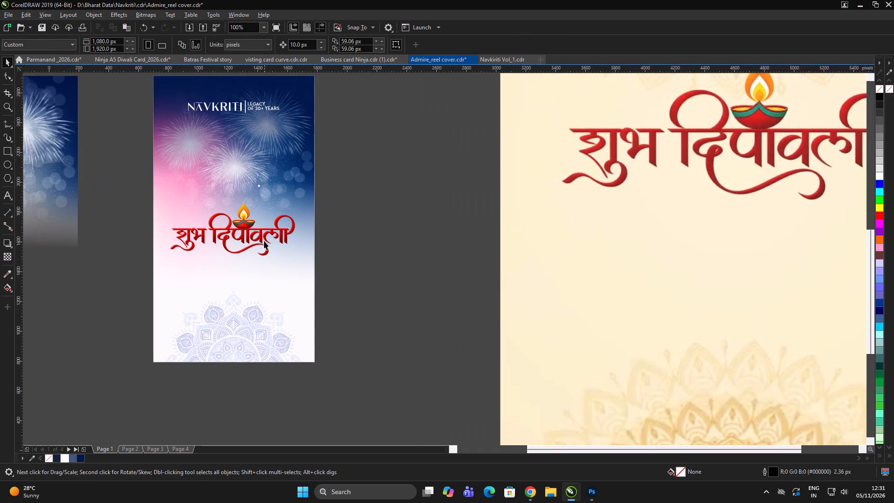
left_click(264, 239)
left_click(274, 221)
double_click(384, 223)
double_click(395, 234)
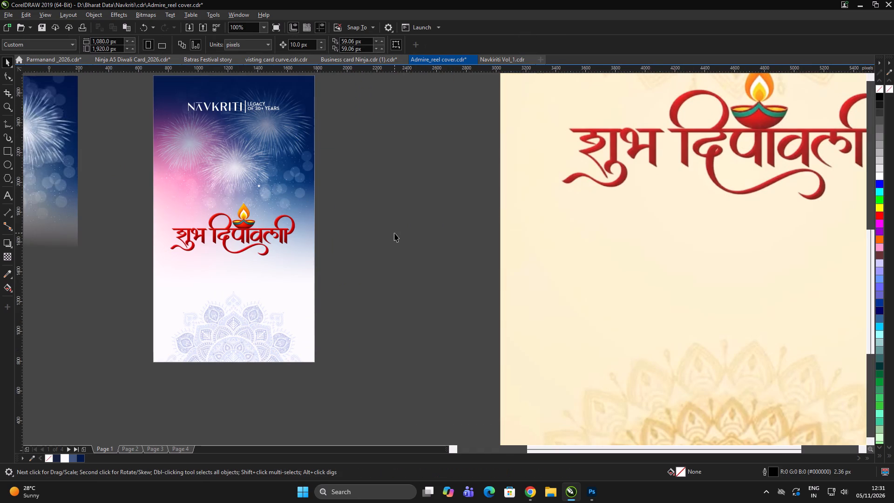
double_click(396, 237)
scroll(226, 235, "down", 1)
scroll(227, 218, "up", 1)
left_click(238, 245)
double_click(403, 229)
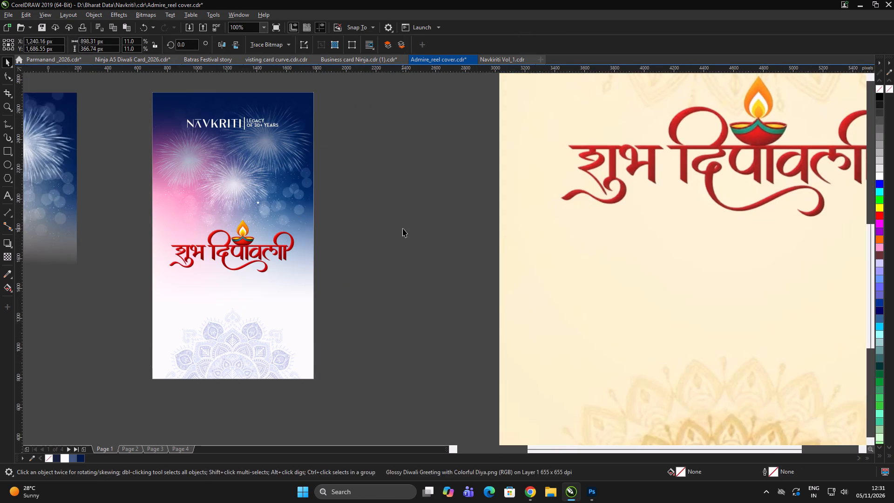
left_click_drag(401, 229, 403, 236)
Start an area screenshot of the Diwali story page with the screen capture tool.
left_click(773, 496)
left_click(745, 465)
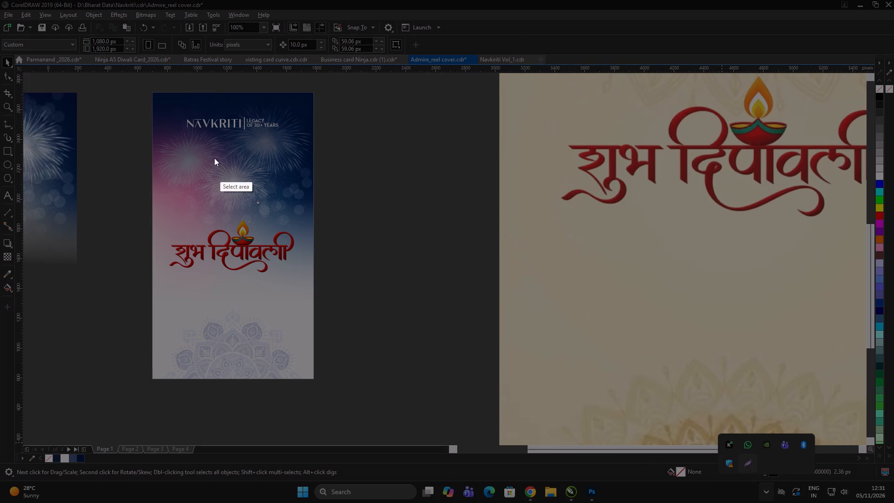
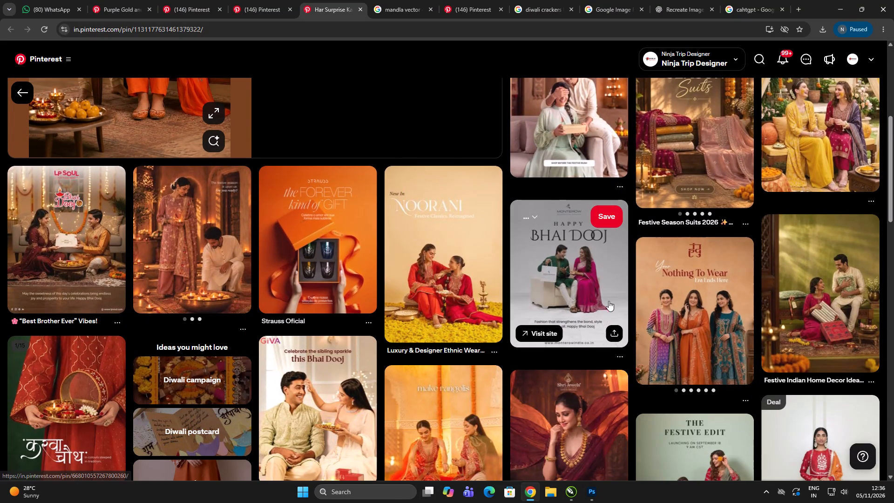
Browse the related Pinterest pins for festive Diwali poster designs to use as reference.
scroll(612, 299, "down", 12)
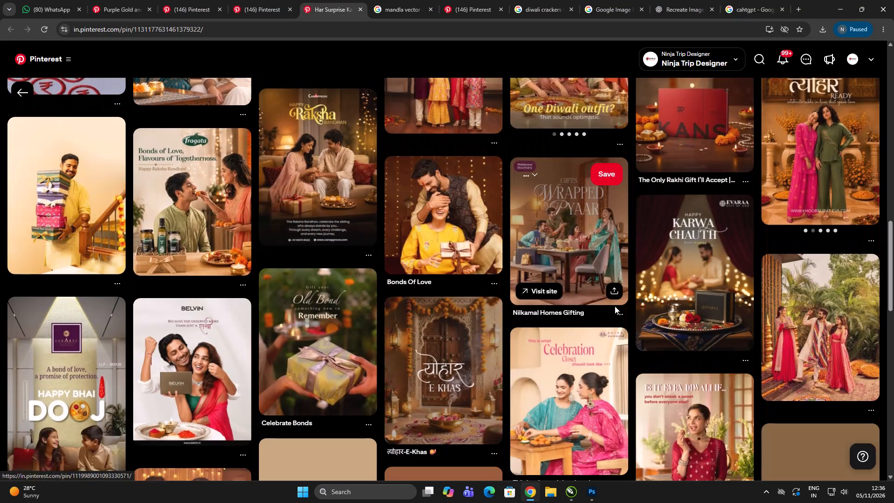
scroll(610, 305, "down", 11)
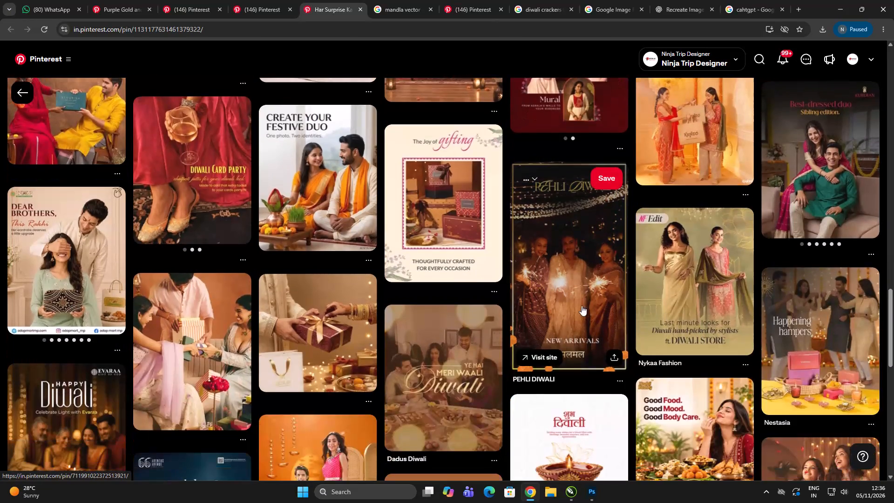
scroll(475, 248, "down", 5)
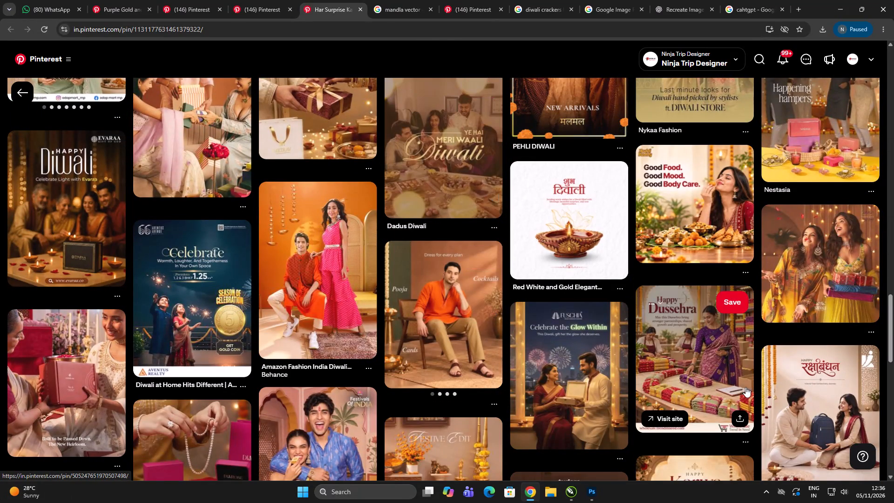
Browse the pins related to the Har Surprise gift pin for festive Diwali and Bhai Dooj design references.
scroll(746, 390, "down", 5)
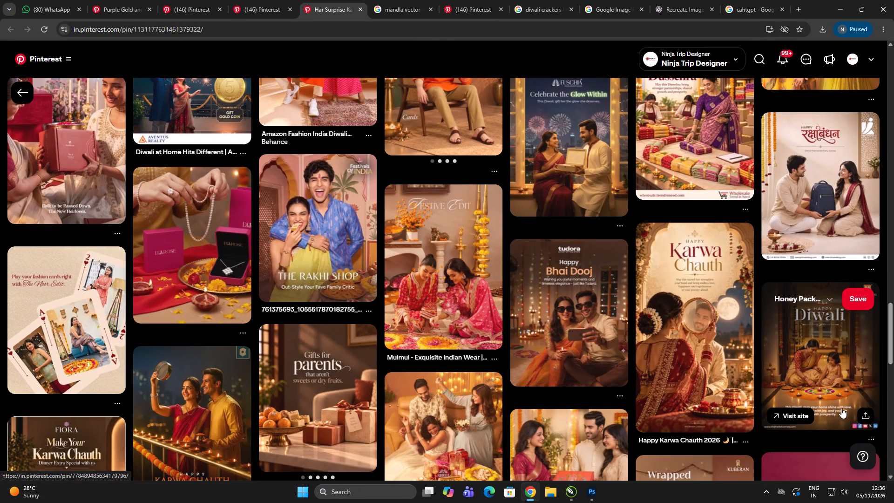
scroll(716, 354, "down", 5)
scroll(650, 419, "down", 2)
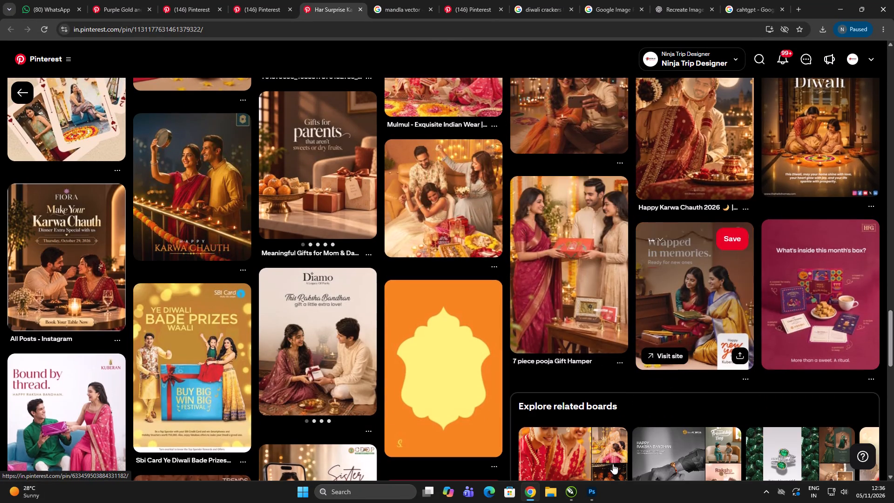
scroll(613, 464, "down", 3)
scroll(556, 344, "down", 4)
scroll(524, 320, "down", 3)
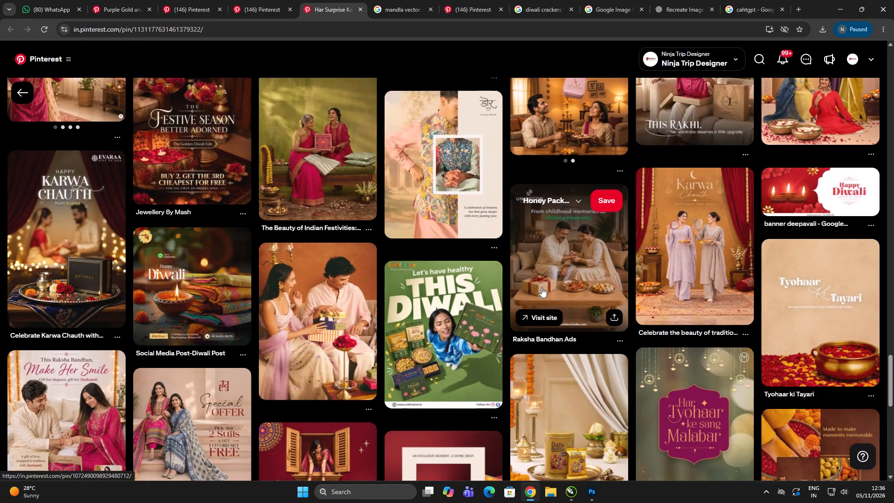
scroll(607, 426, "down", 7)
scroll(454, 357, "up", 8)
scroll(479, 335, "down", 9)
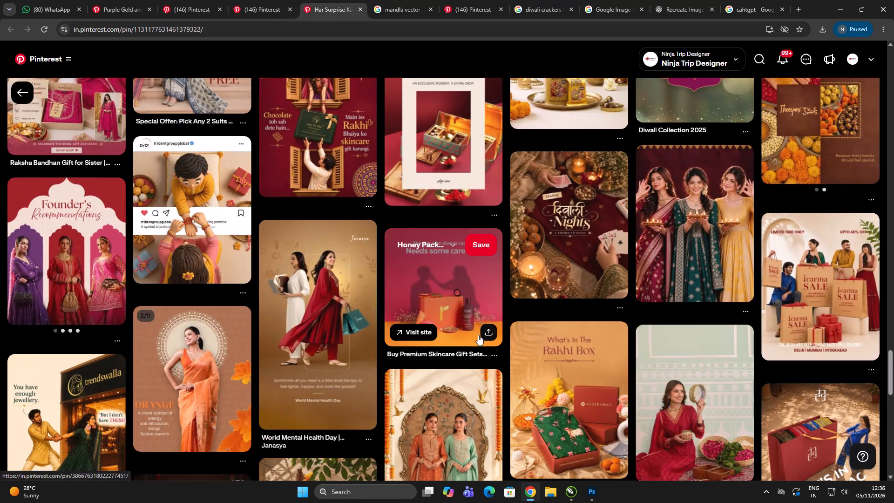
scroll(479, 333, "down", 4)
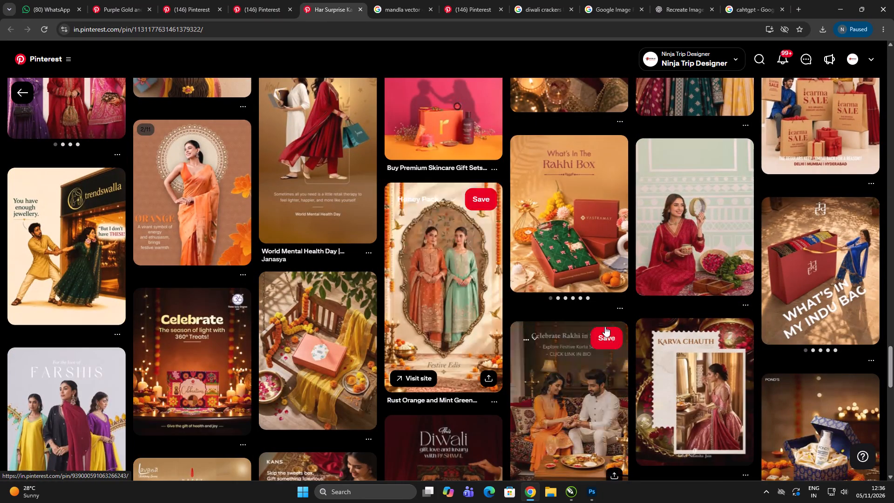
scroll(605, 326, "down", 3)
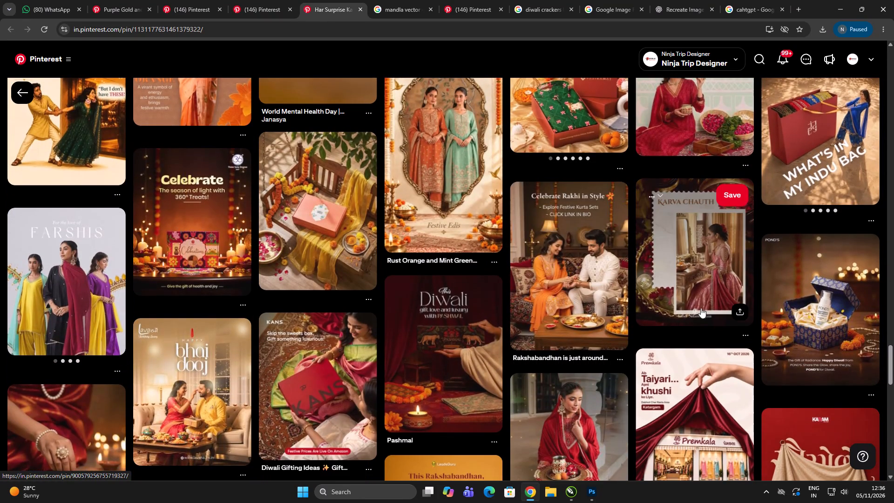
scroll(697, 306, "down", 4)
scroll(656, 350, "up", 3)
scroll(655, 351, "down", 9)
key("Page_Up")
key("Home")
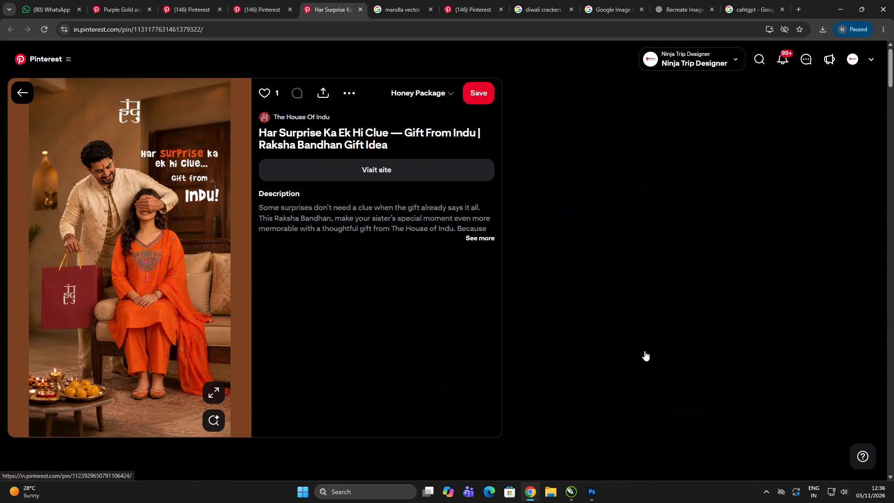
scroll(458, 368, "down", 2)
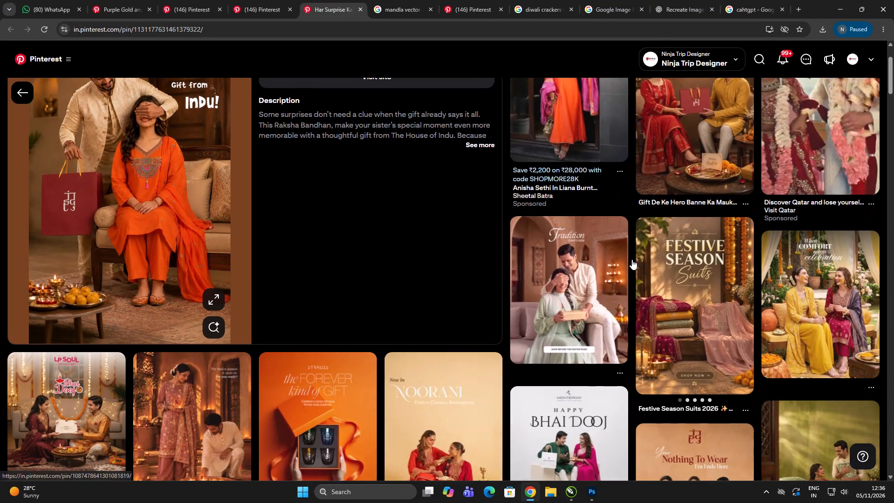
scroll(587, 280, "down", 5)
Open the Monterow Happy Bhai Dooj pin, browse its related pins, and save its enlarged image as a JPG in Downloads.
left_click(564, 231)
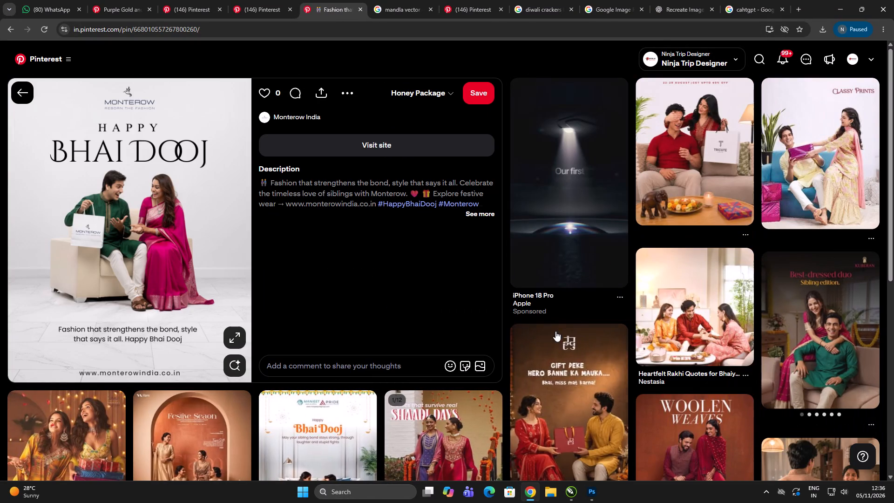
scroll(555, 331, "down", 8)
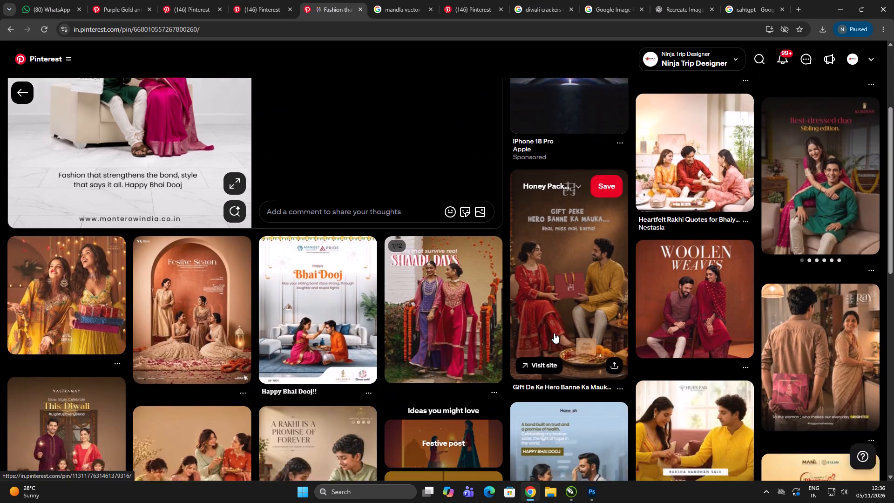
scroll(554, 333, "down", 4)
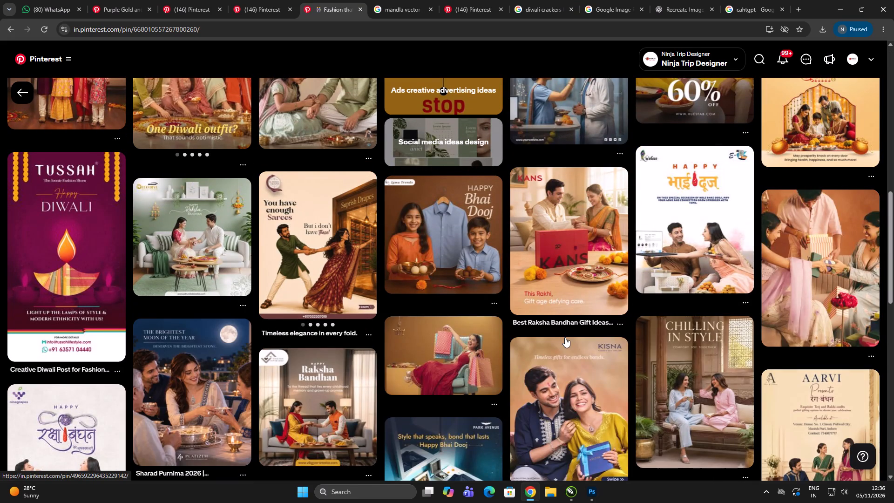
scroll(565, 337, "down", 3)
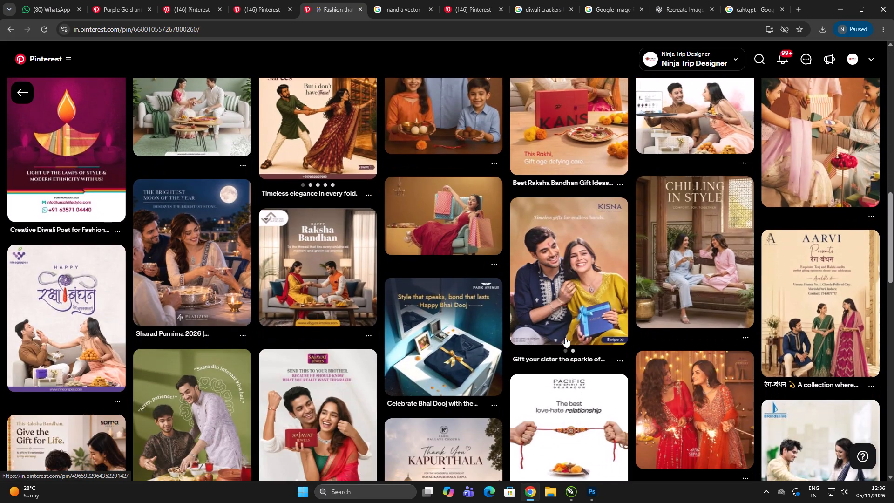
scroll(402, 329, "up", 10)
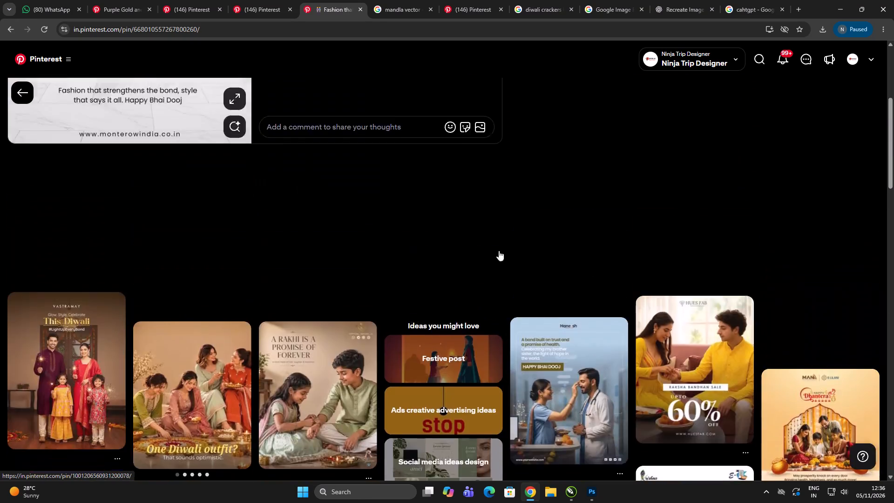
scroll(499, 251, "up", 13)
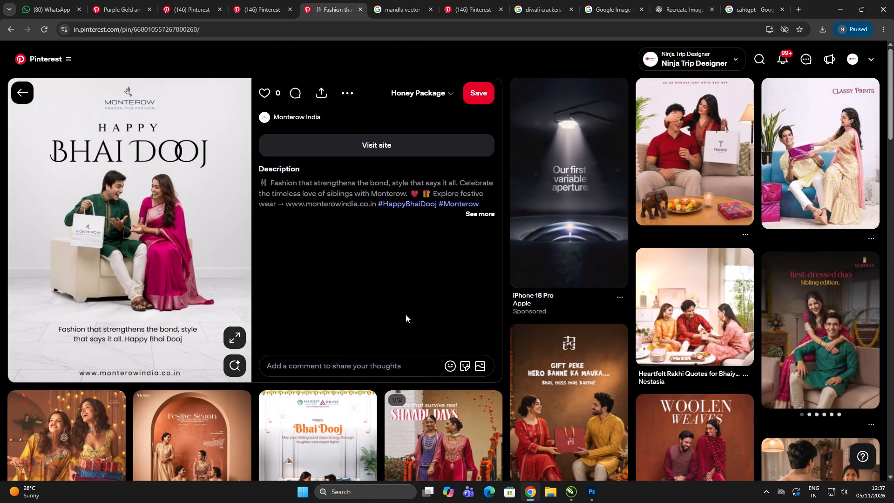
left_click(230, 334)
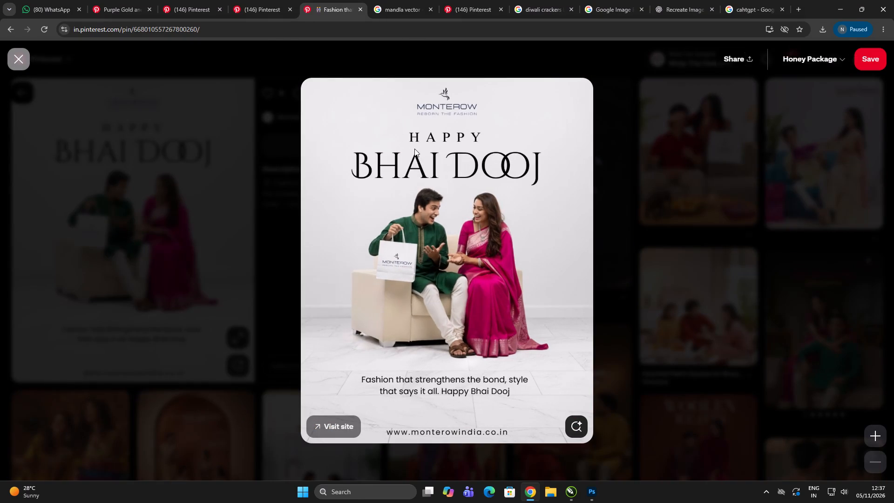
right_click_drag(413, 149, 420, 153)
left_click(458, 178)
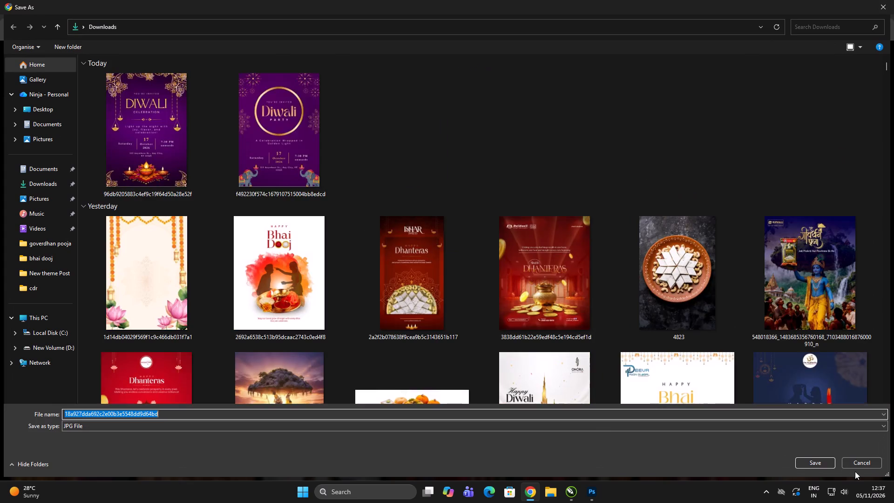
left_click(816, 466)
left_click(19, 56)
Return to the open Pinterest search for "diwali crackers background".
left_click(178, 0)
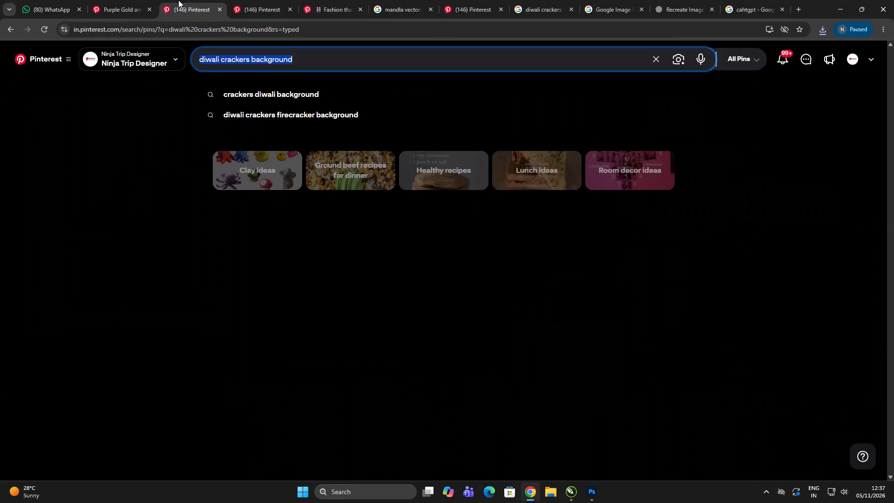
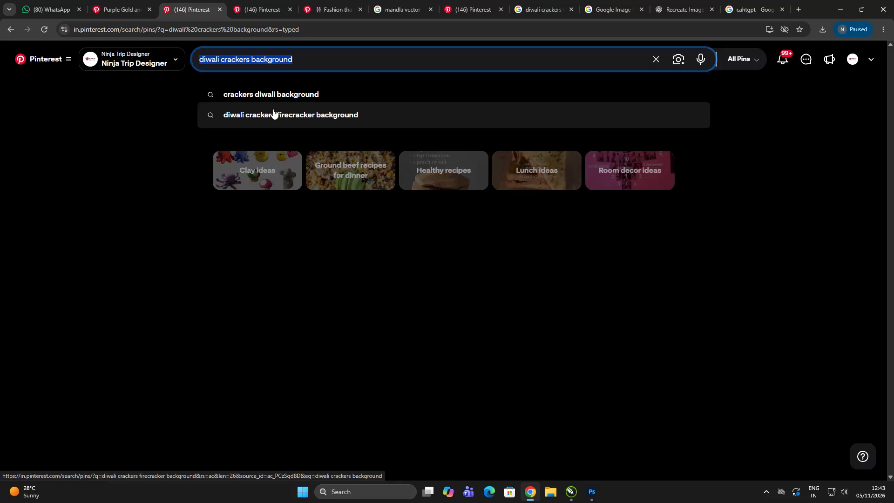
Switch to CorelDRAW and look over the Admire poster designs on Page 1 of Navkiriti Vol_1.
key("alt+Tab")
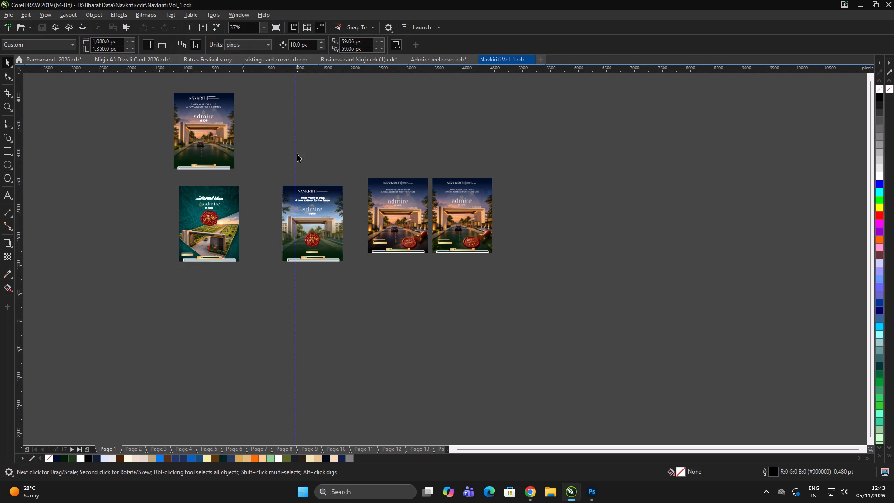
left_click(297, 152)
left_click(269, 145)
left_click_drag(268, 147, 353, 278)
left_click(355, 278)
left_click(593, 195)
left_click(592, 190)
left_click(590, 170)
left_click_drag(608, 150, 377, 294)
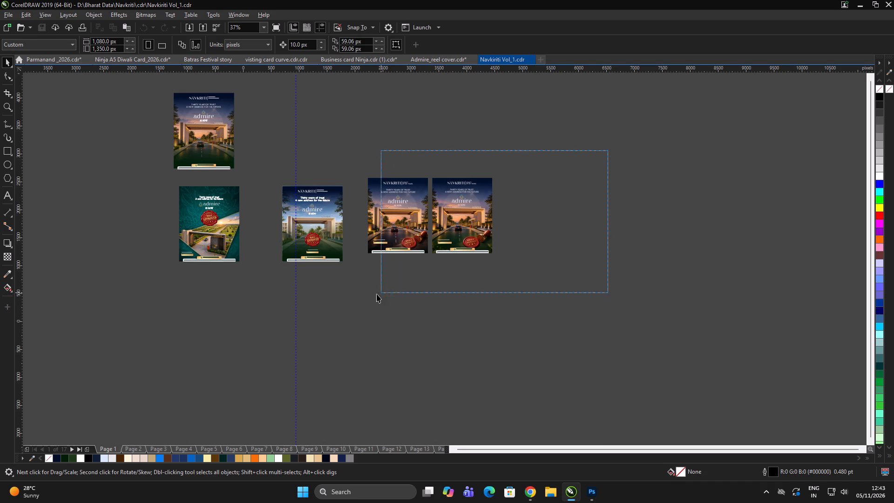
left_click_drag(377, 294, 354, 303)
triple_click(442, 304)
In the Admire_reel cover document, delete the loose fireworks background image beside the Shubh Deepawali story page.
left_click(441, 58)
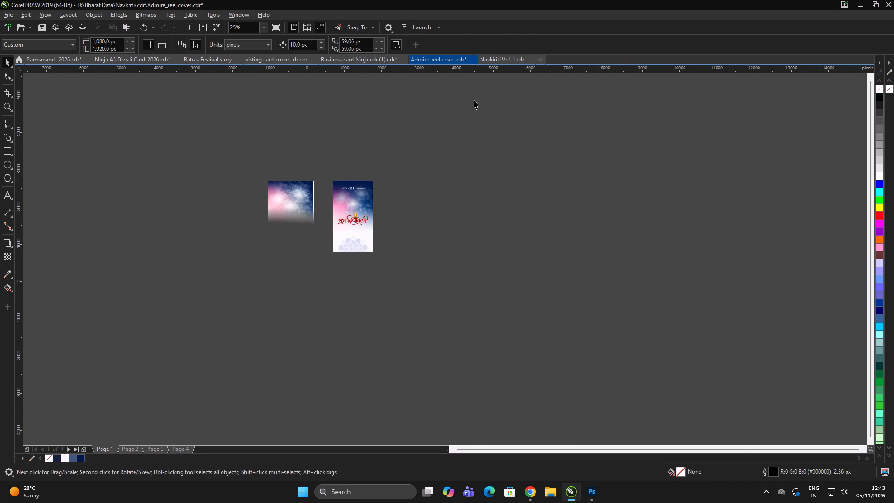
double_click(524, 150)
double_click(540, 232)
scroll(343, 214, "up", 2)
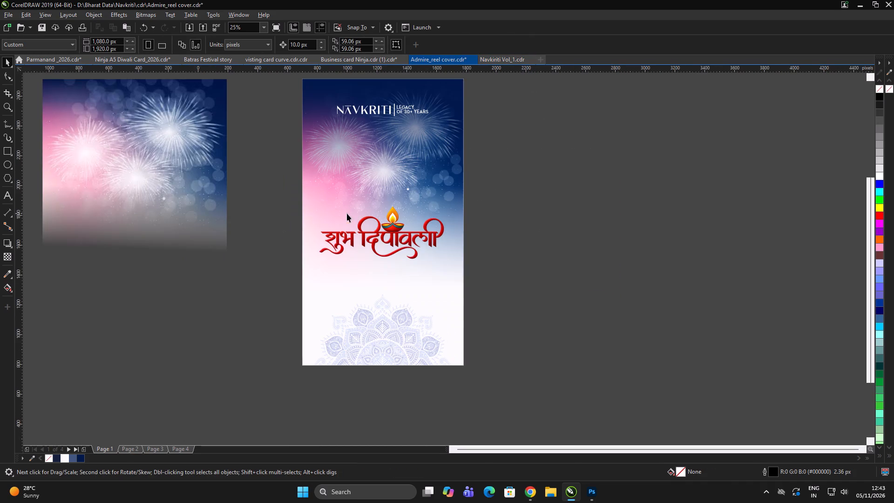
double_click(506, 216)
left_click(387, 323)
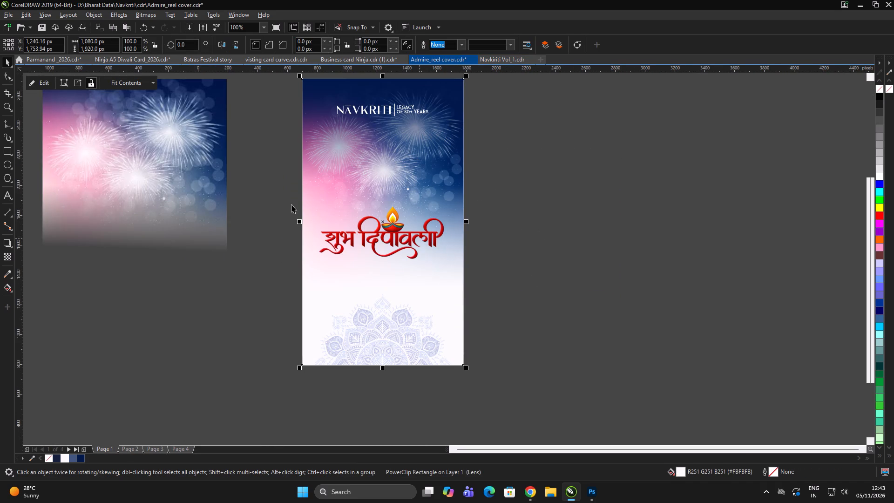
left_click(148, 187)
key("Delete")
double_click(587, 191)
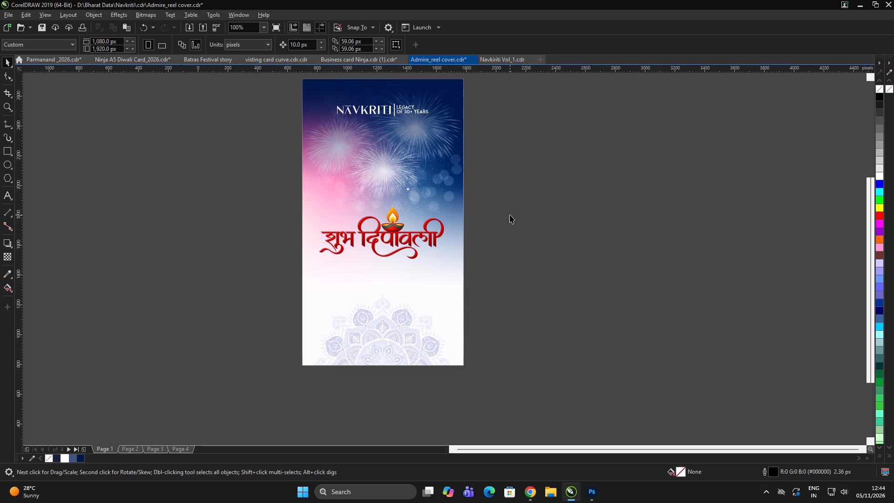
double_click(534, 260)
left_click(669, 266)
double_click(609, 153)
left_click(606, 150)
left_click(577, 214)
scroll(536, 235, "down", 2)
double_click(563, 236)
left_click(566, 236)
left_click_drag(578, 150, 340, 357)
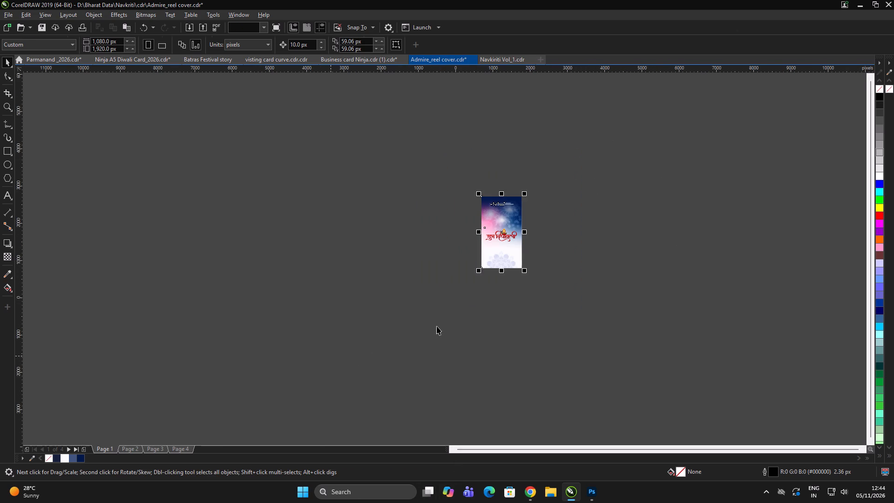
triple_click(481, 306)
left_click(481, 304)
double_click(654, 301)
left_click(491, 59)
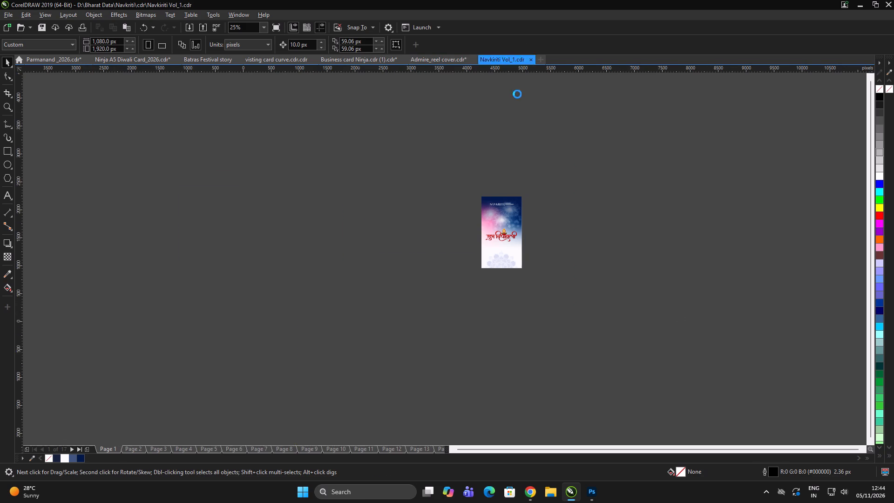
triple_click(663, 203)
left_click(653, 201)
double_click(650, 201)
Close the Business card Ninja and visting card curve documents.
left_click(374, 59)
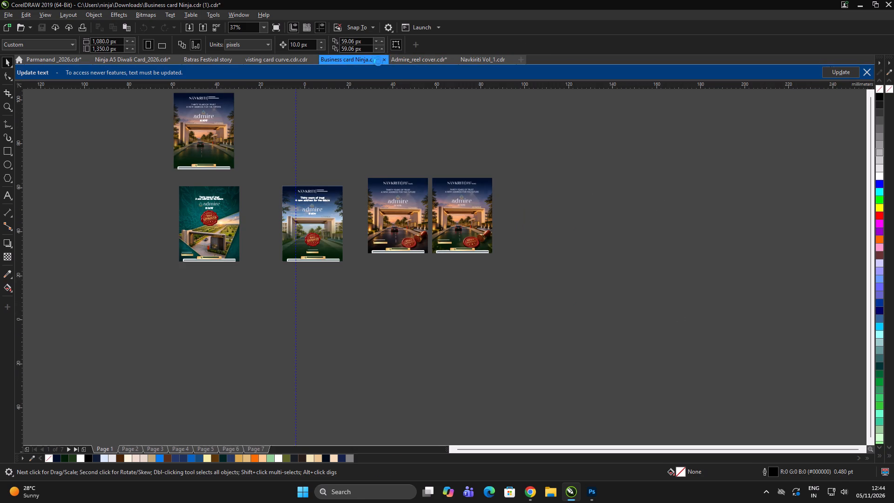
double_click(506, 169)
left_click(258, 57)
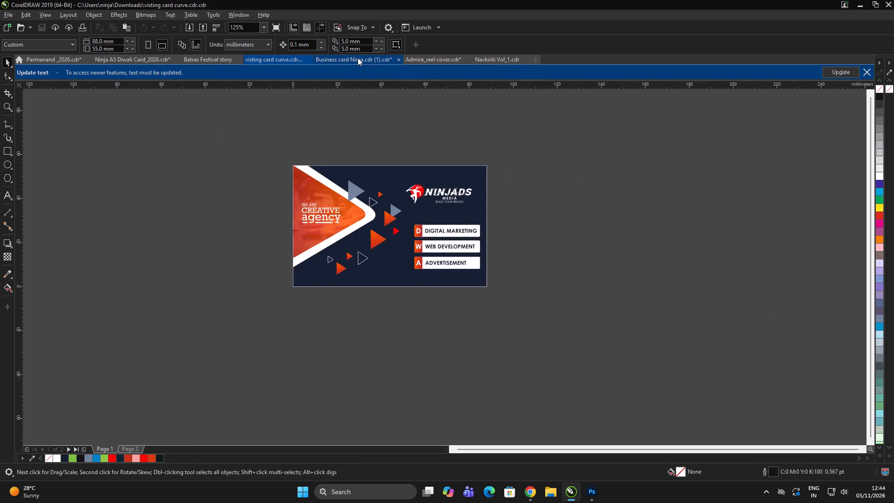
left_click(358, 58)
left_click(385, 60)
left_click(461, 268)
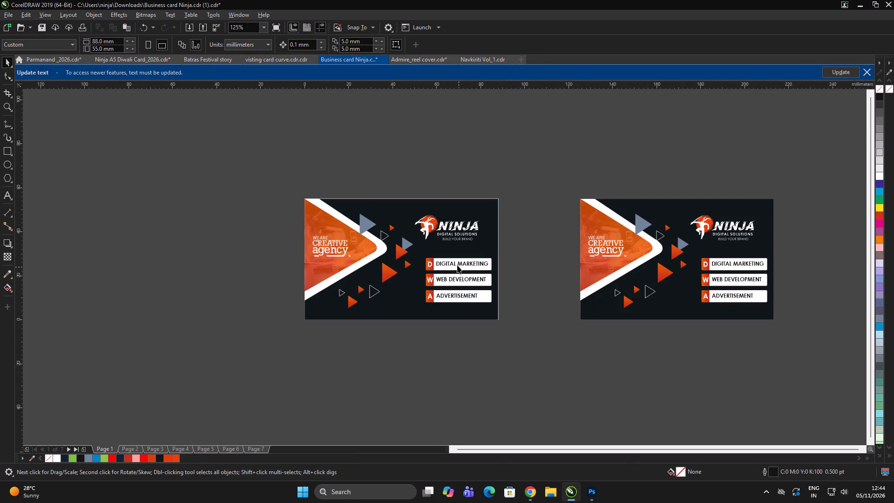
double_click(394, 159)
left_click(285, 57)
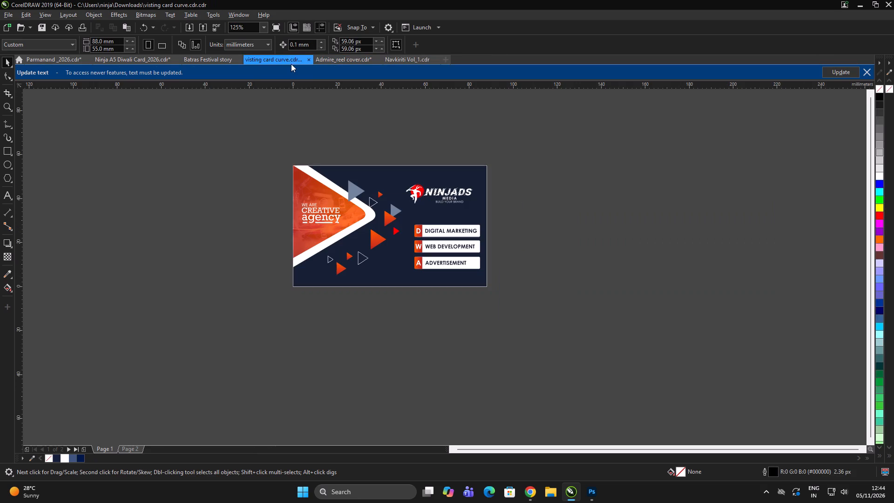
left_click(310, 60)
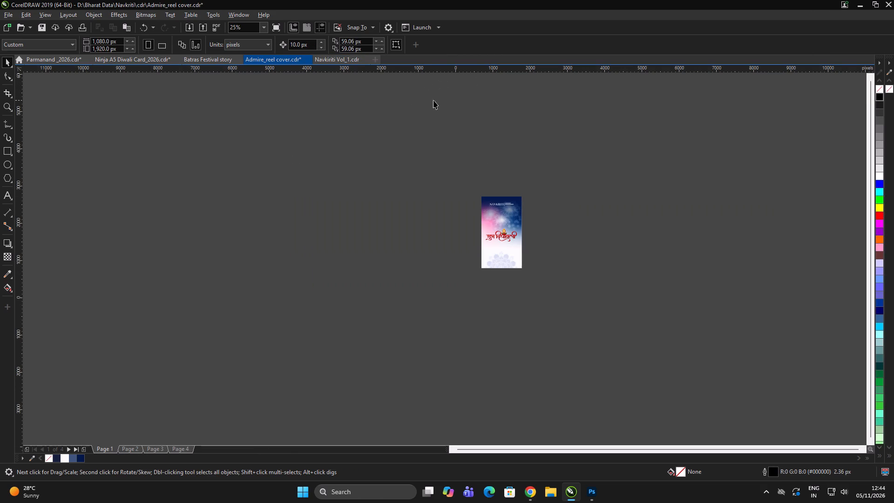
Look through the open Batras Festival story, Ninja A5 Diwali Card, Admire_reel cover and Navkiriti Vol_1 documents.
left_click(271, 120)
left_click_drag(267, 116, 262, 111)
left_click(202, 50)
left_click(202, 57)
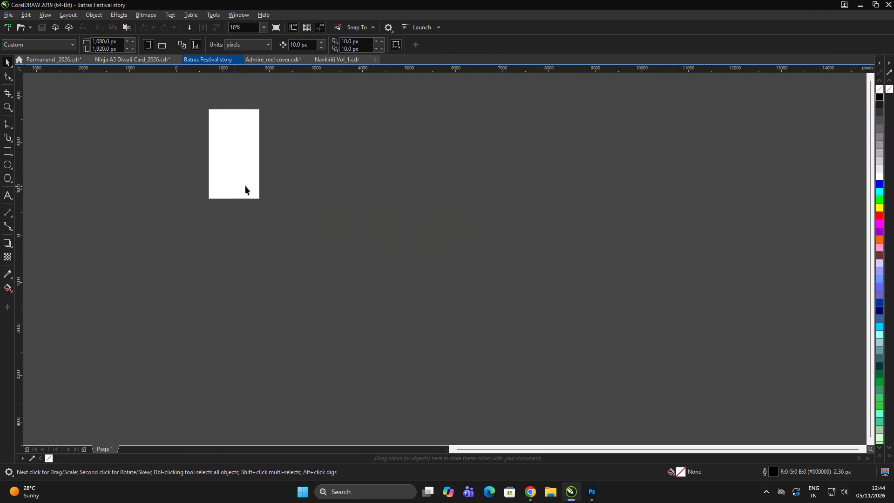
double_click(426, 162)
left_click_drag(210, 143, 218, 143)
left_click(149, 57)
double_click(190, 184)
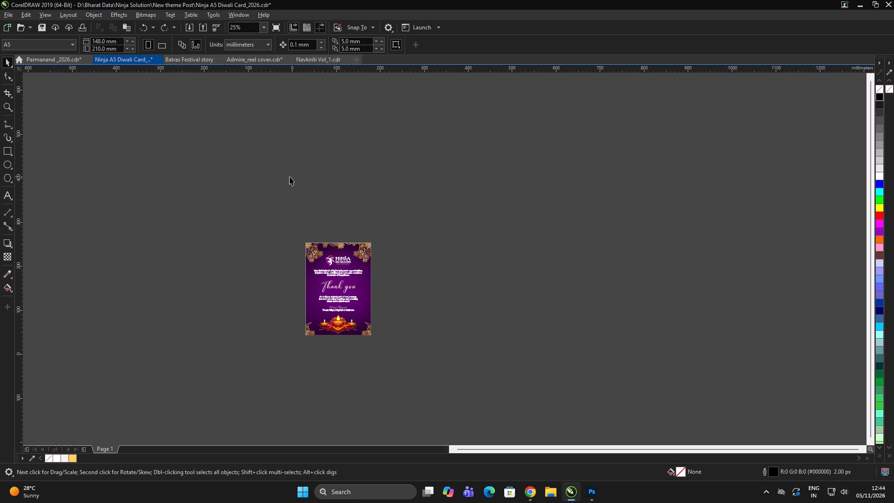
double_click(390, 206)
left_click_drag(162, 201, 508, 402)
left_click(474, 374)
left_click(470, 368)
left_click(470, 365)
left_click(175, 59)
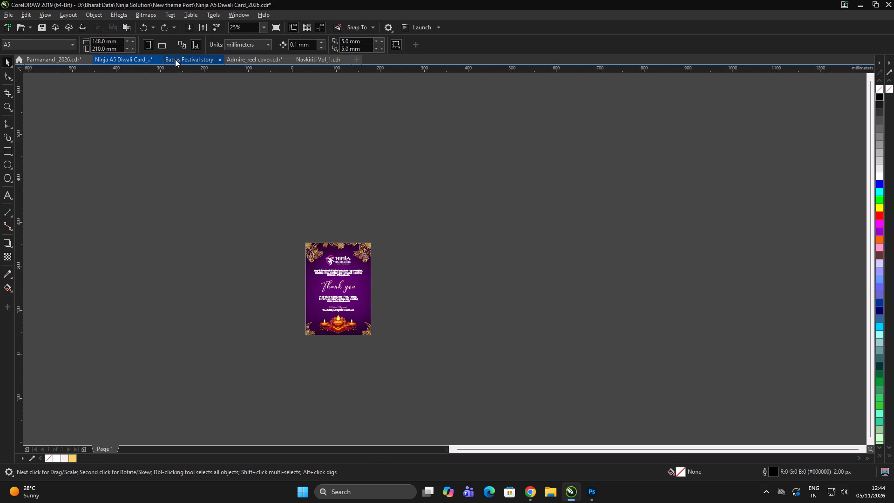
left_click(165, 206)
left_click(389, 149)
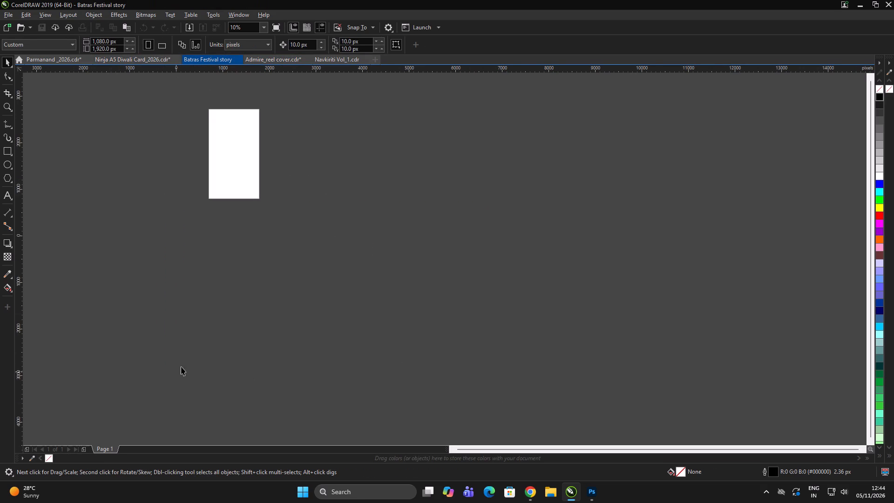
left_click(268, 60)
left_click(471, 260)
left_click_drag(375, 152, 494, 224)
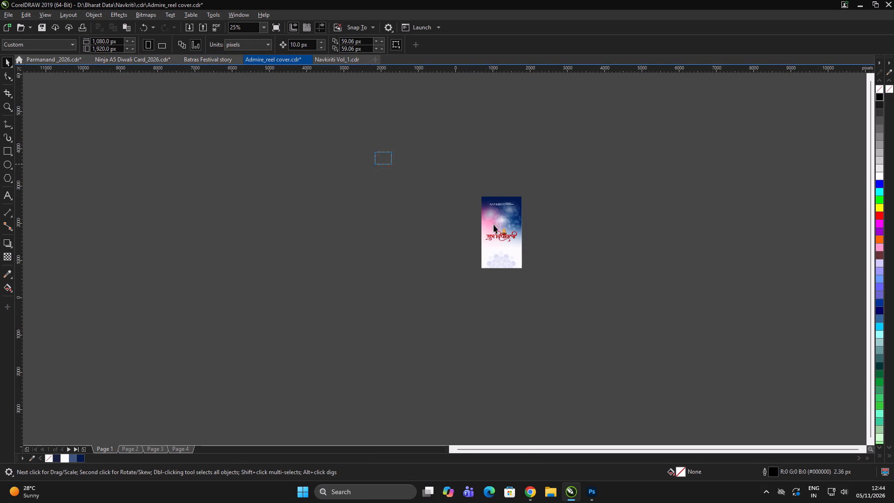
left_click_drag(494, 224, 661, 312)
double_click(639, 303)
double_click(640, 300)
left_click(345, 62)
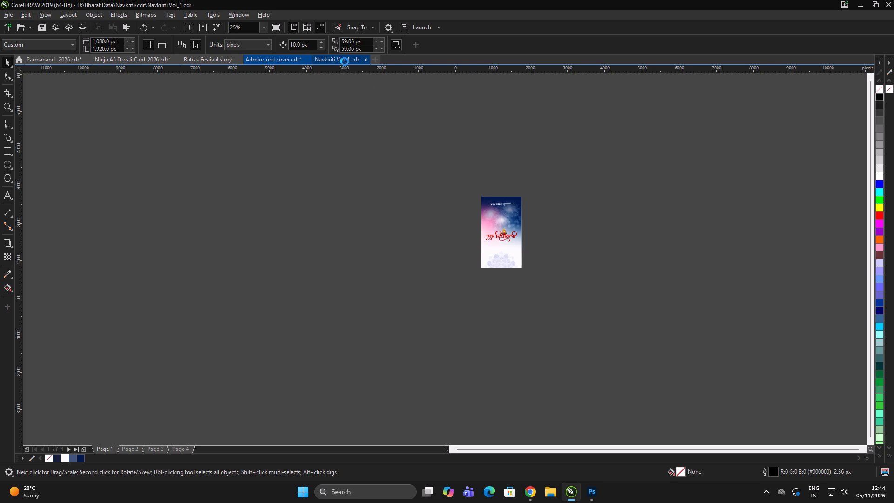
double_click(605, 135)
left_click(276, 59)
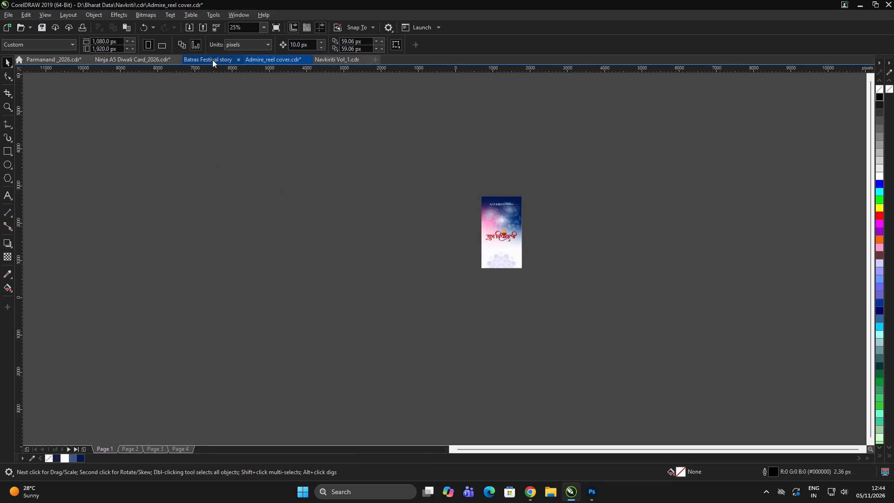
left_click(212, 60)
left_click(518, 222)
left_click(513, 216)
Return to the open Pinterest fashion pin in Chrome and browse its related pins for Bhai Dooj and Diwali design references.
key("alt+Tab")
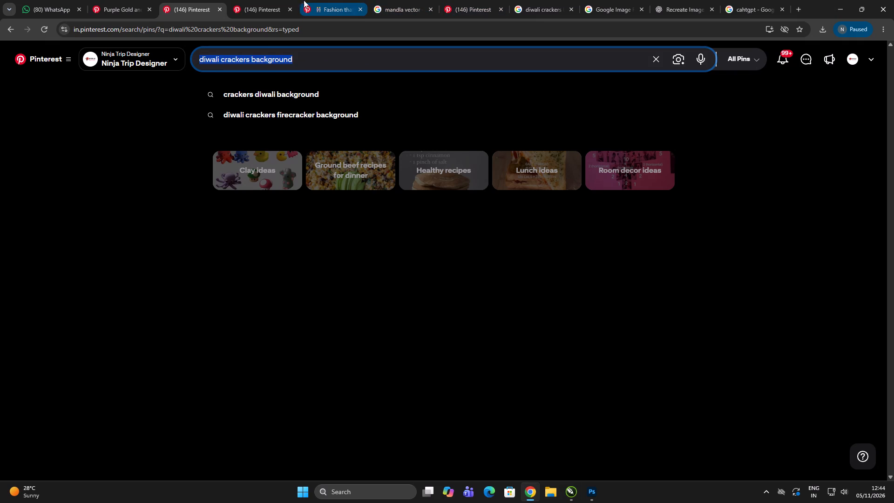
left_click(341, 0)
scroll(467, 293, "down", 9)
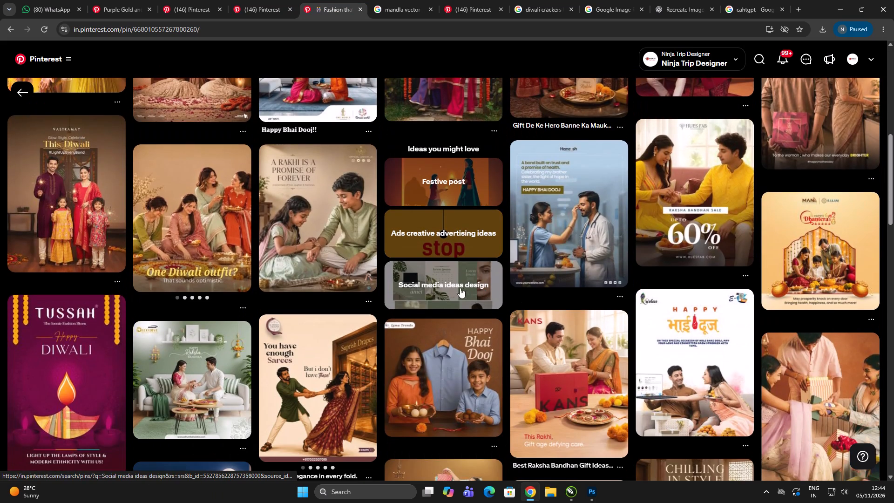
scroll(534, 261, "down", 1)
scroll(602, 302, "down", 3)
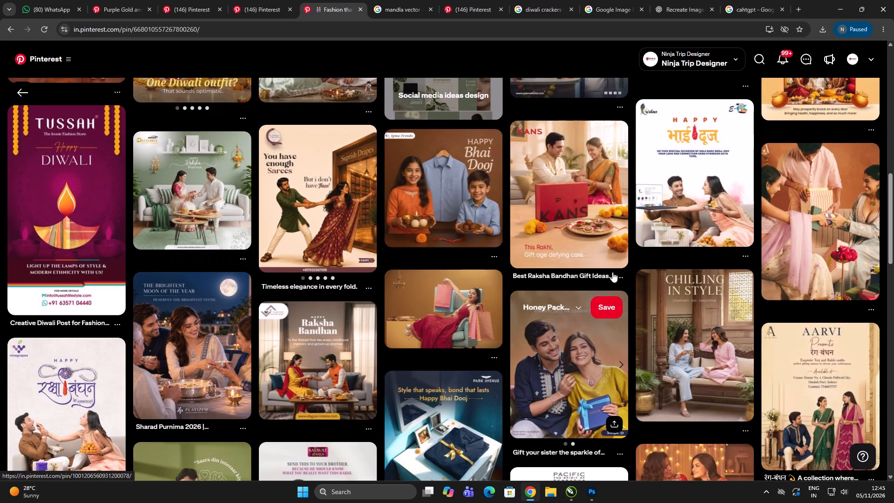
scroll(383, 222, "down", 5)
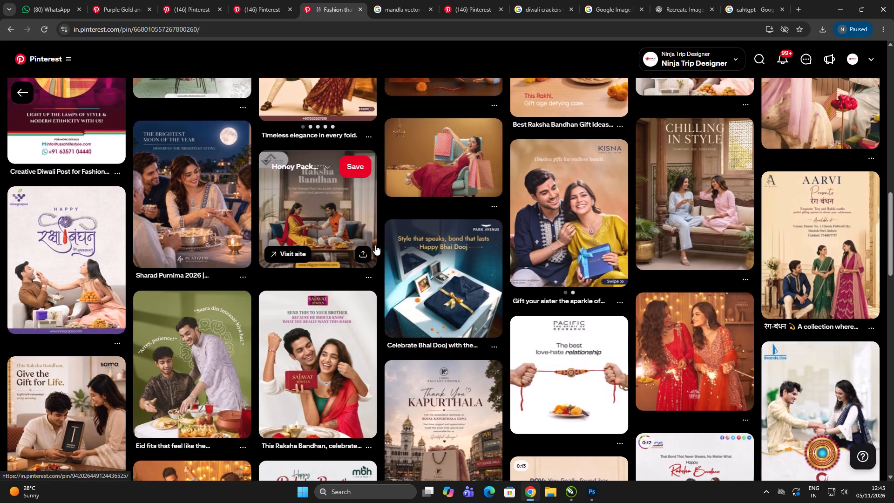
scroll(442, 284, "down", 1)
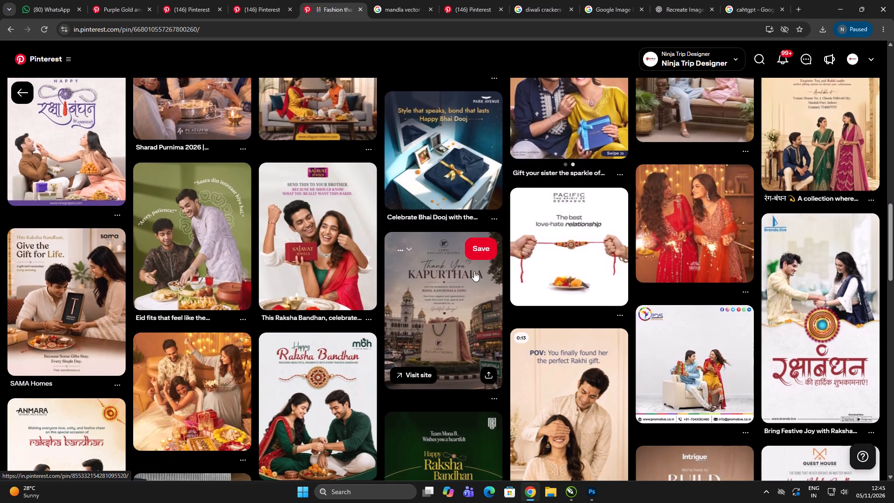
scroll(491, 263, "down", 8)
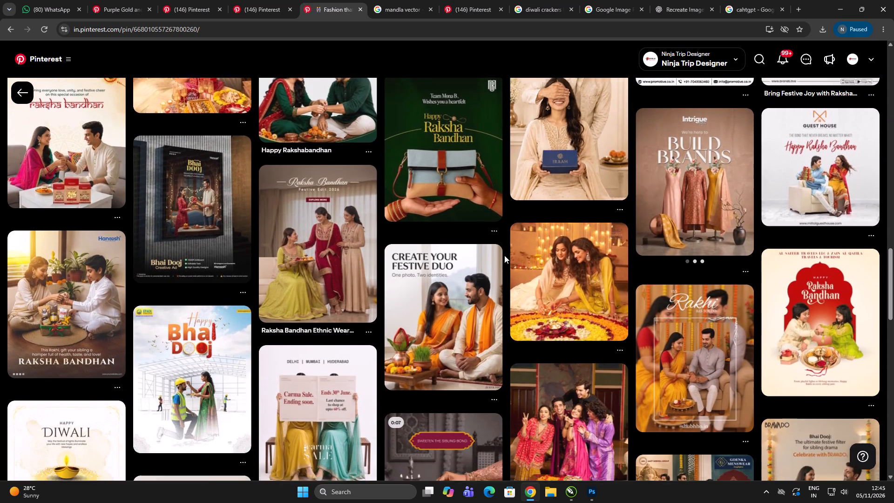
scroll(507, 253, "down", 5)
scroll(462, 255, "down", 2)
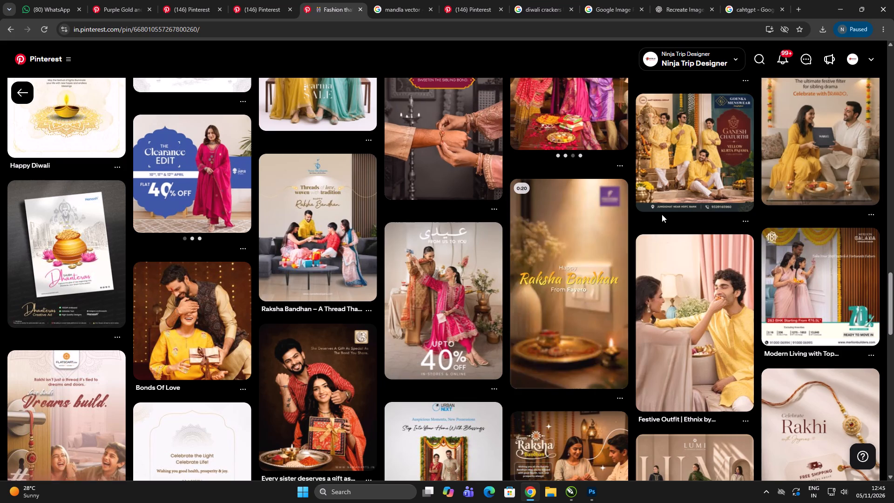
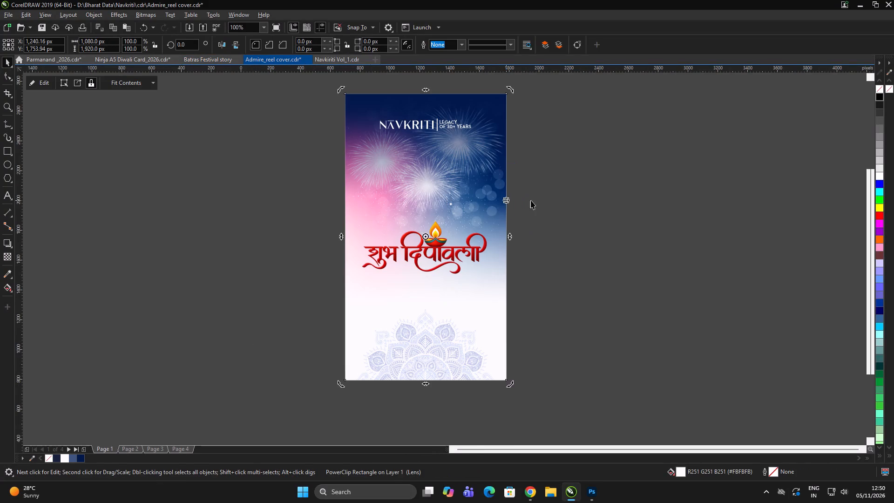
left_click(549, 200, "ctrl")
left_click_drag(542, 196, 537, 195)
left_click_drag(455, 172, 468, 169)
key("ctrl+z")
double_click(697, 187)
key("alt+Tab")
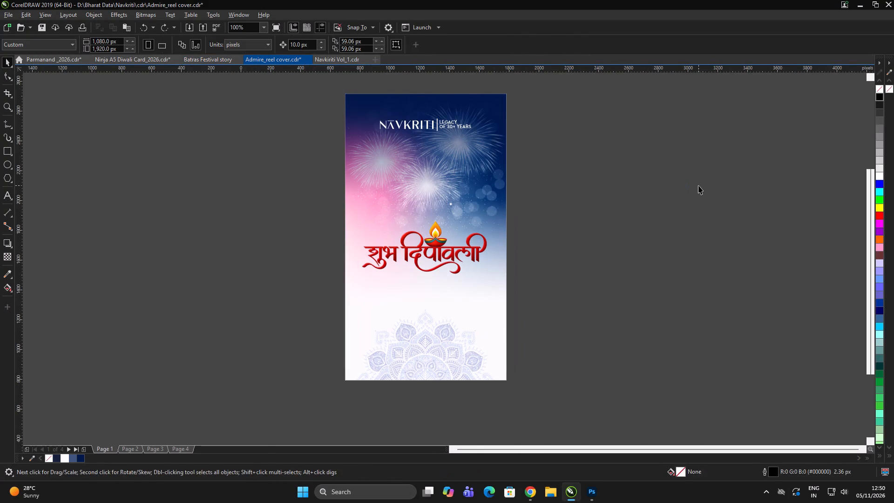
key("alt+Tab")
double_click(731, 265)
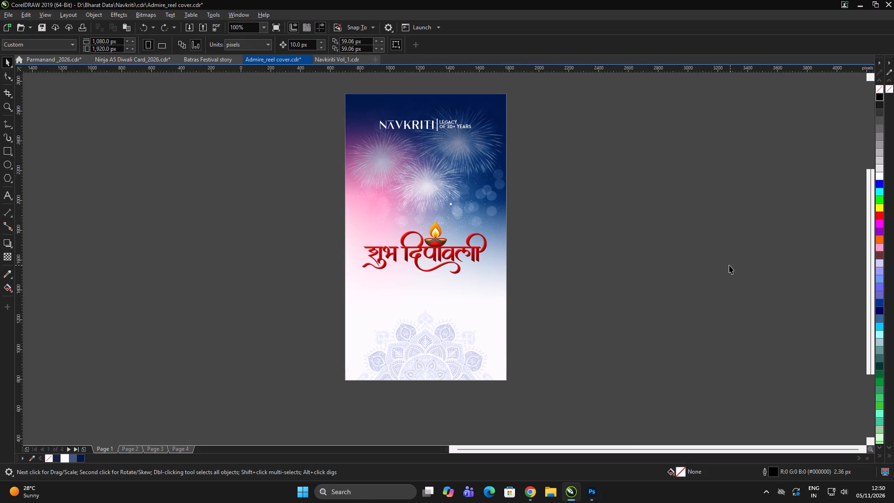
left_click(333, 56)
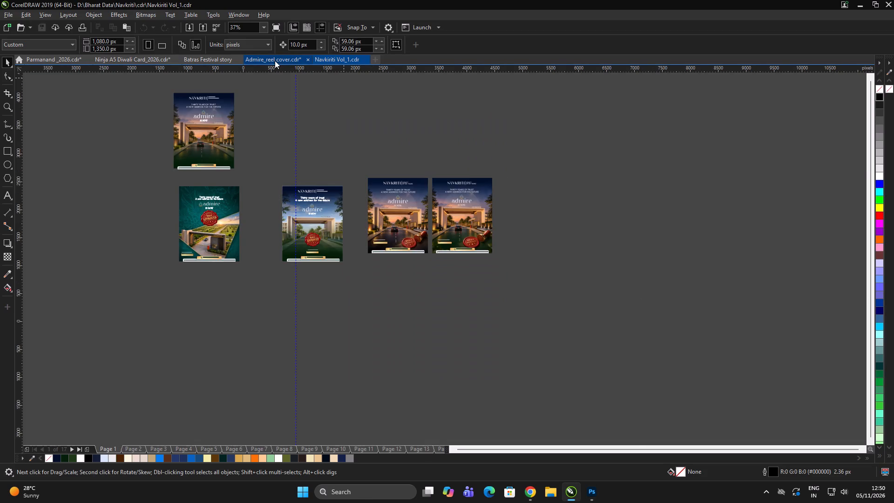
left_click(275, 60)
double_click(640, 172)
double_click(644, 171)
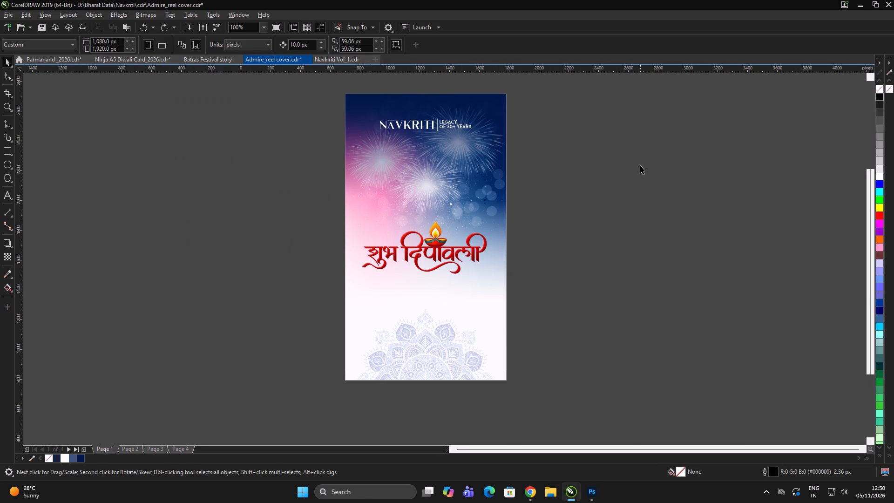
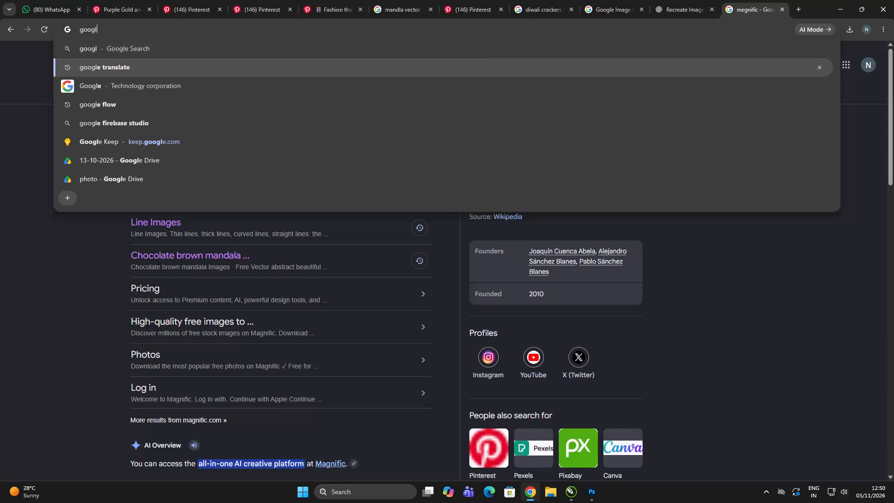
Look up Google Translate, translate the copied phrase "colors vibrant chahiye" from Hindi to English, swap the languages, and return to the previous page.
key("Return")
left_click(236, 161)
key("ctrl+v")
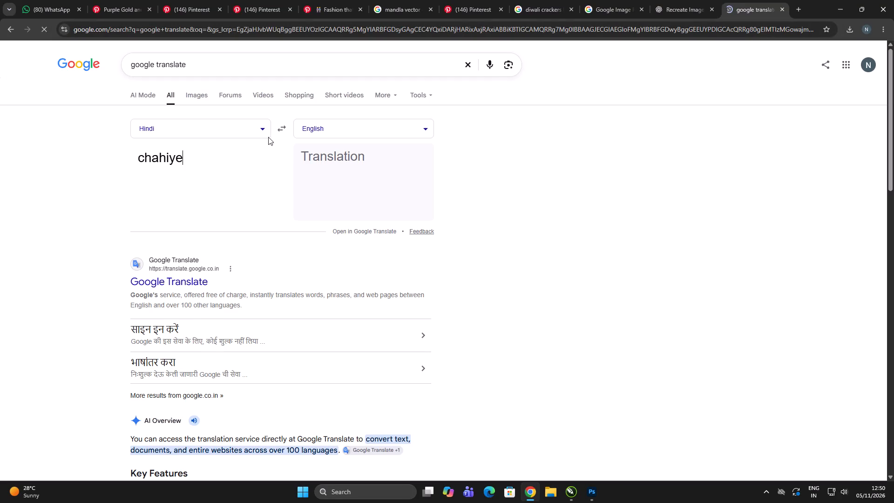
left_click(284, 129)
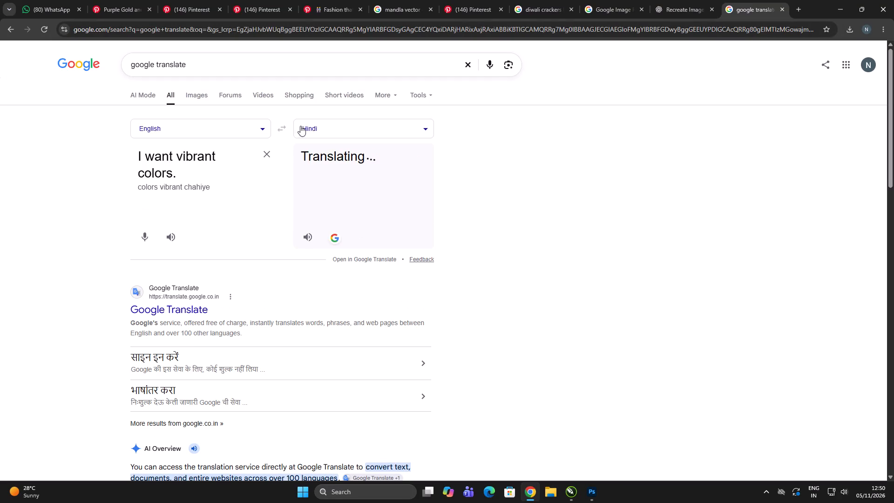
left_click(325, 125)
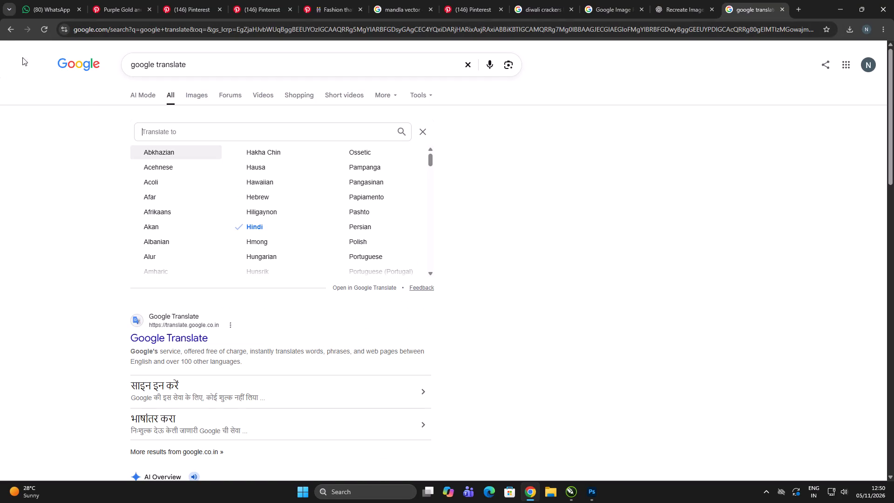
left_click(5, 30)
Switch to Photoshop, where the purple Diwali background with diyas and gold mandala corners is open.
key("alt+Tab")
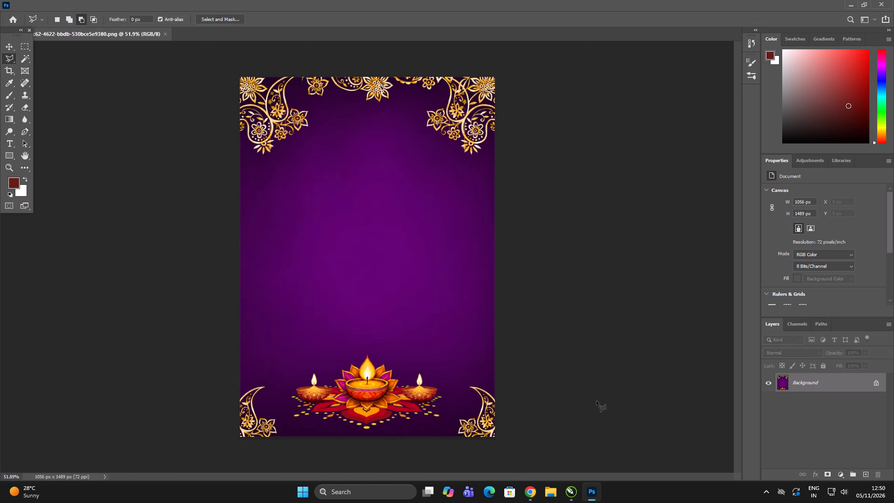
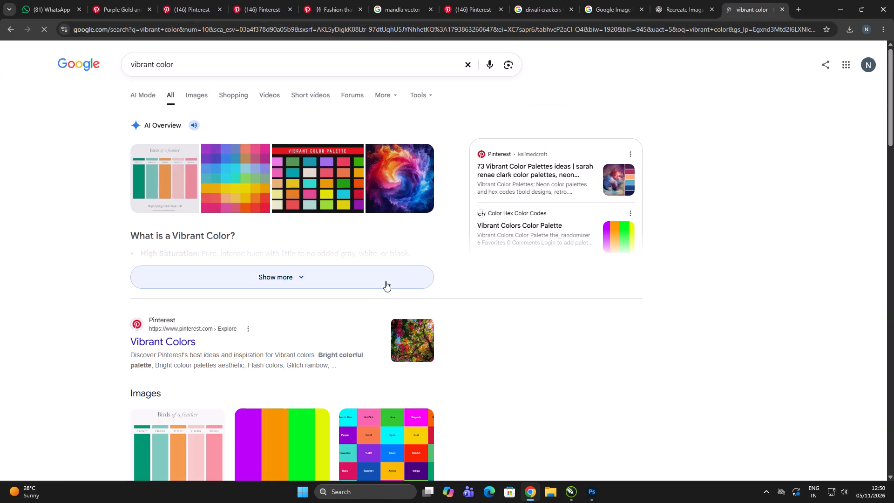
Show image results for vibrant color and preview the vibrant gradients palette.
left_click(191, 92)
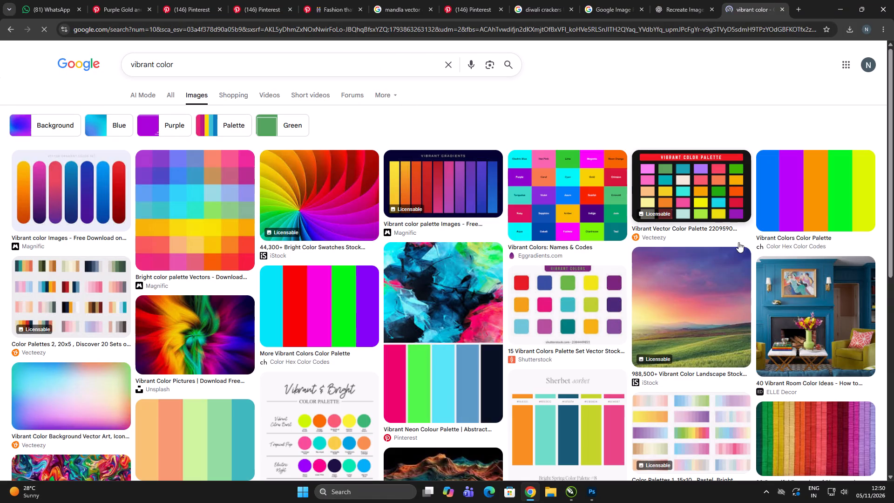
left_click(450, 177)
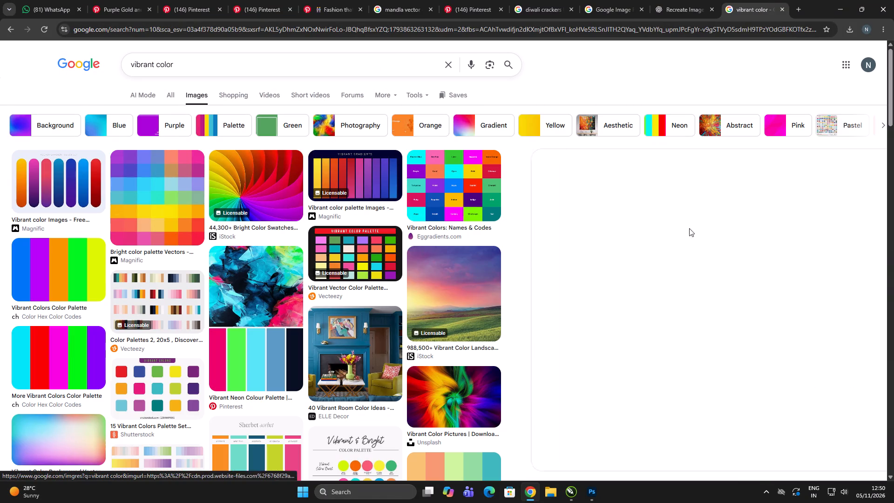
left_click(672, 0)
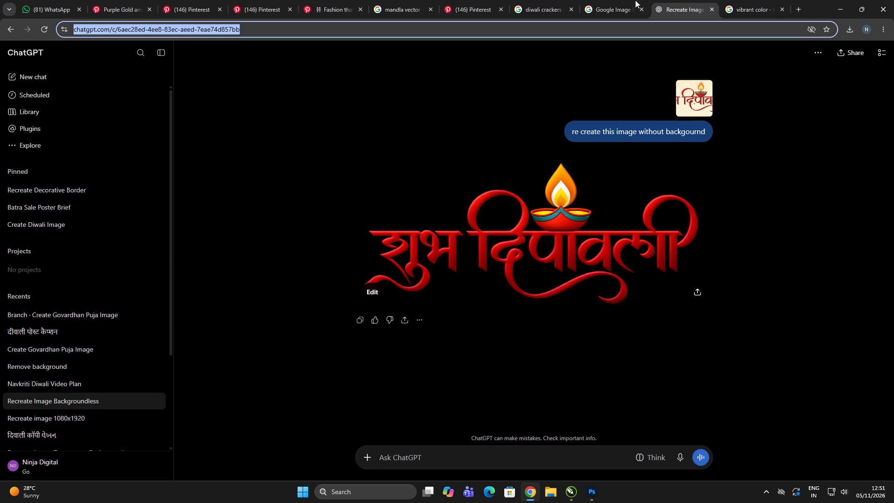
left_click(489, 0)
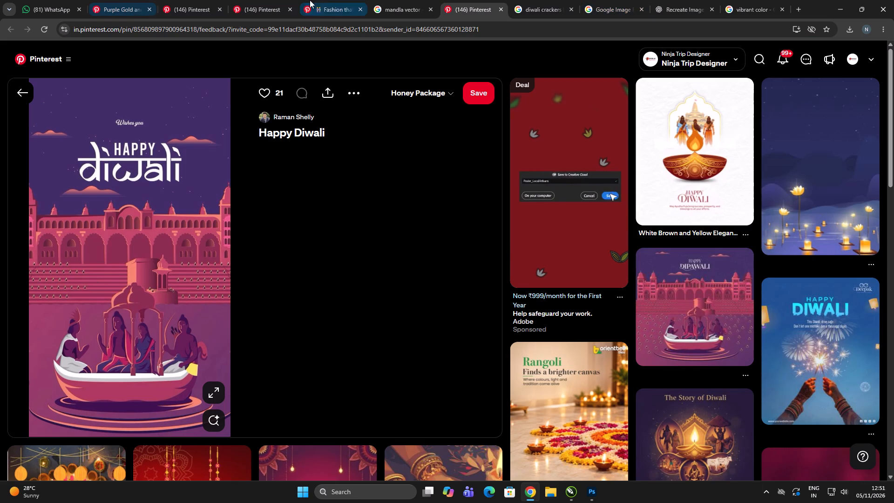
left_click(325, 0)
scroll(385, 107, "up", 20)
scroll(385, 107, "up", 16)
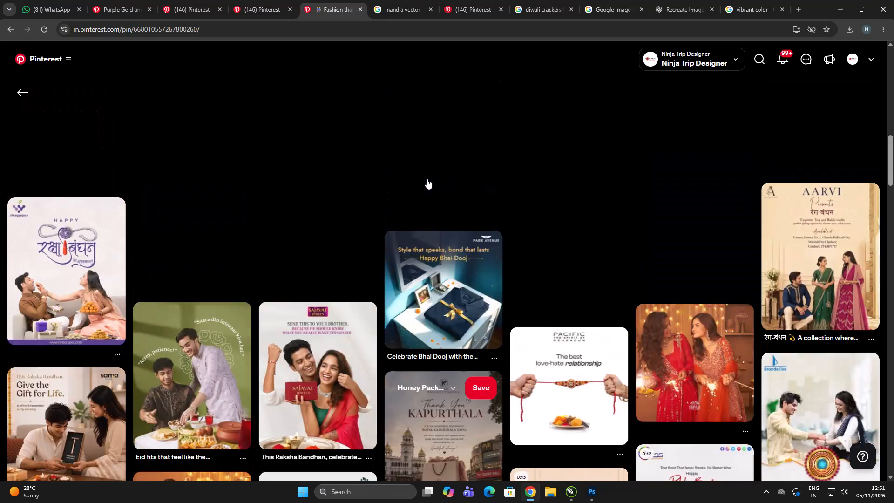
scroll(427, 179, "up", 16)
scroll(435, 173, "up", 9)
left_click(249, 0)
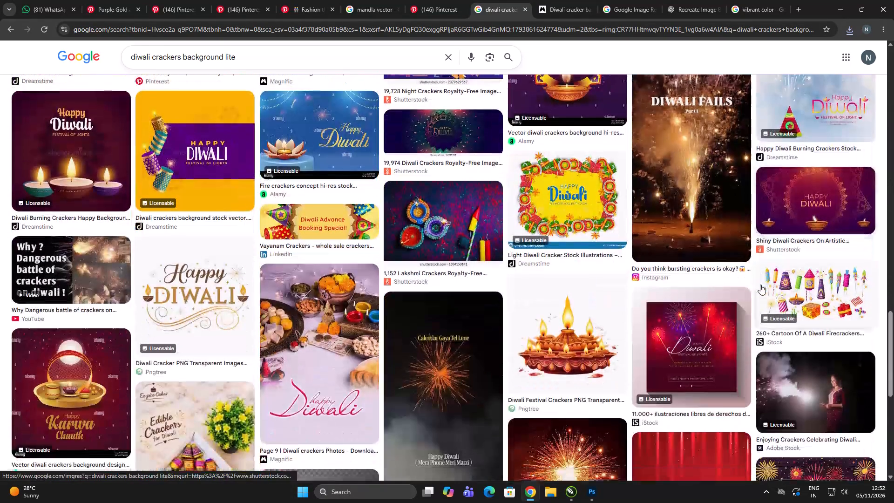
scroll(760, 285, "down", 9)
scroll(772, 293, "up", 5)
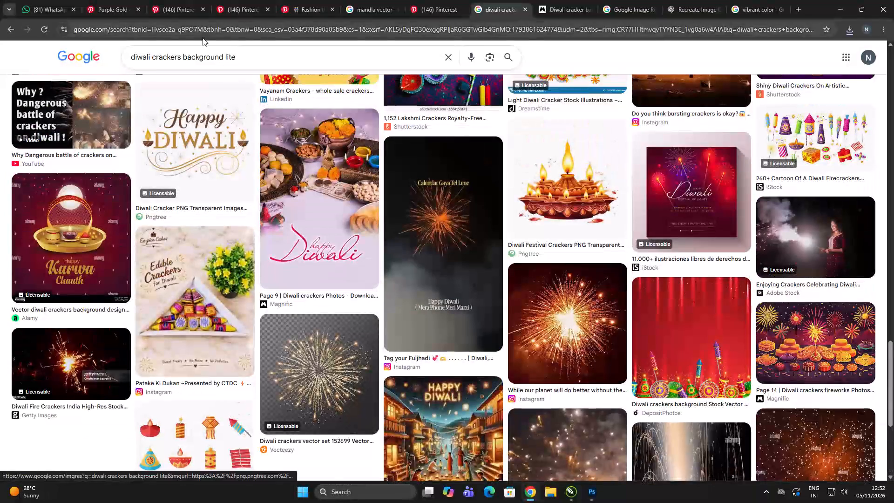
scroll(501, 209, "down", 9)
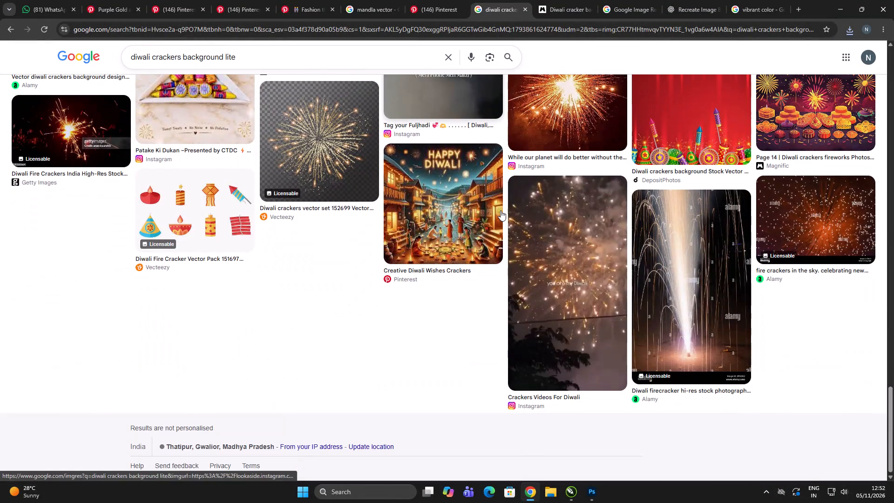
scroll(501, 211, "down", 3)
scroll(501, 224, "up", 5)
Switch to the Pinterest page for the Happy Diwali boat poster and examine its related pins for a suitable Diwali design.
left_click(433, 0)
scroll(482, 126, "up", 10)
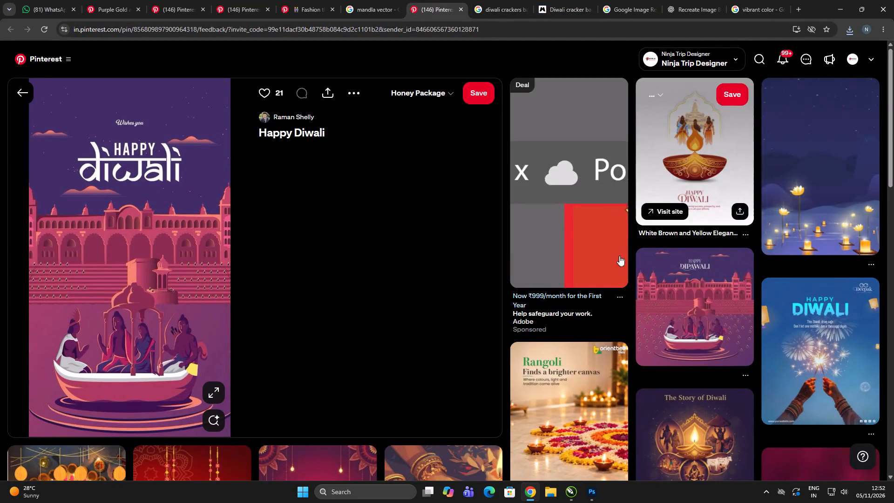
scroll(536, 283, "down", 6)
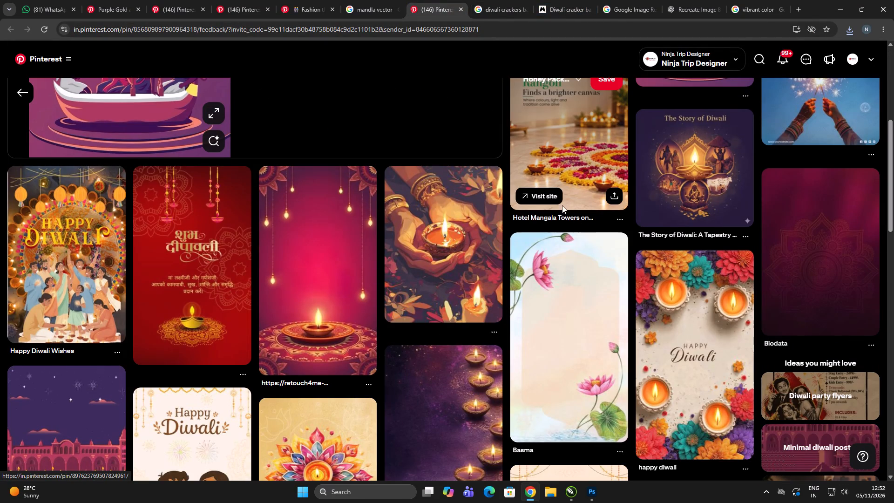
scroll(397, 305, "down", 3)
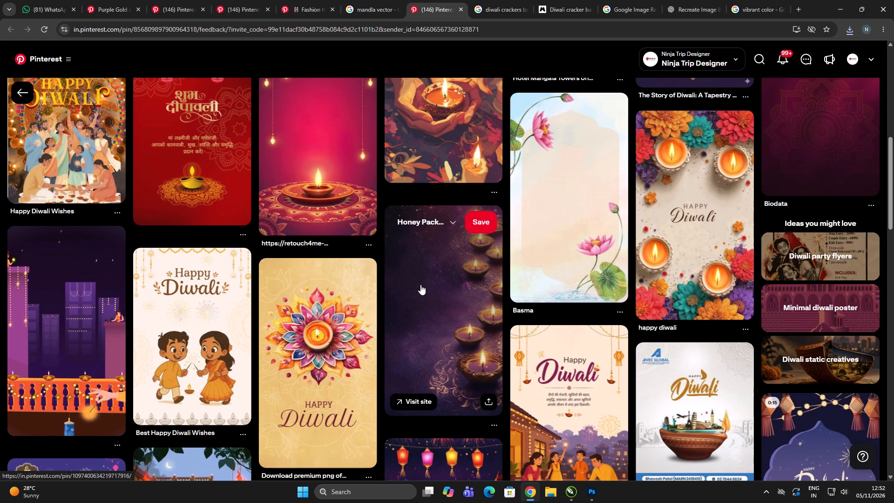
scroll(466, 278, "down", 3)
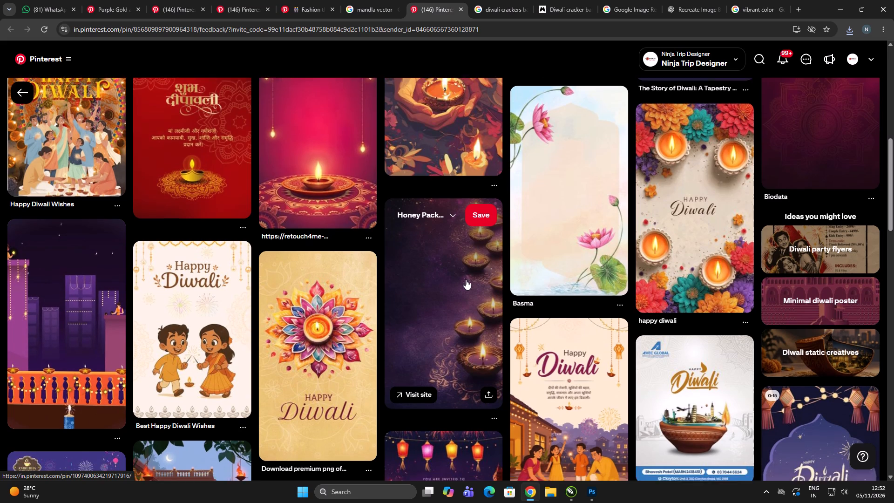
scroll(473, 289, "down", 5)
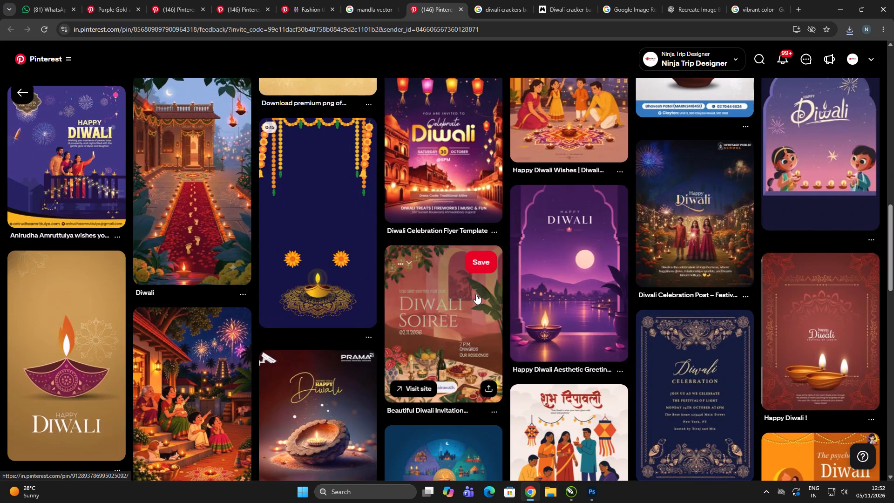
scroll(536, 302, "down", 8)
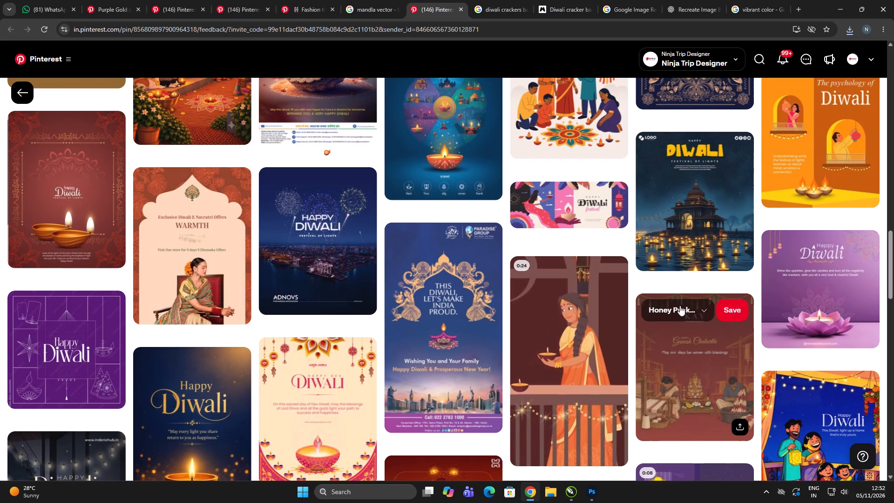
scroll(346, 288, "down", 5)
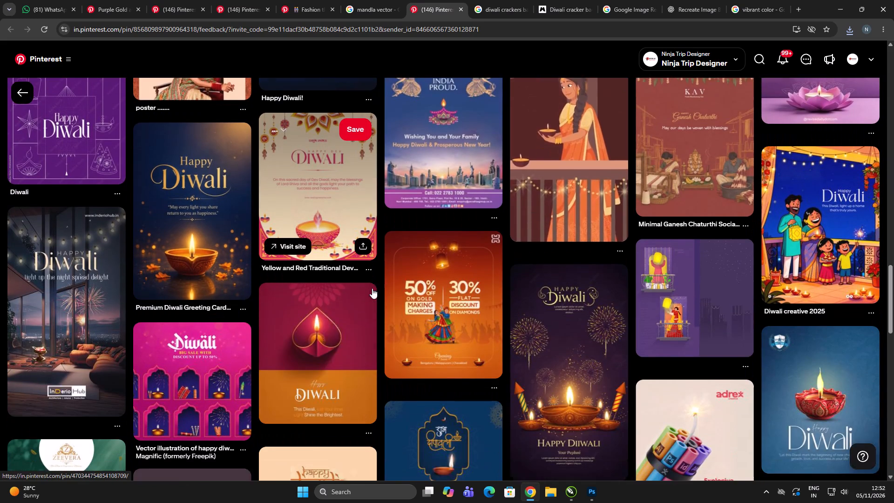
scroll(389, 283, "down", 5)
scroll(390, 282, "up", 3)
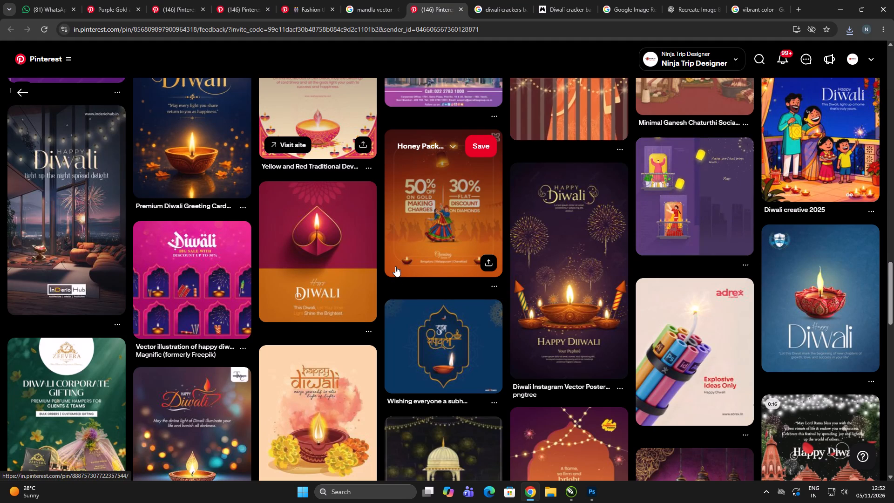
scroll(395, 266, "down", 1)
Open the pink Diwali big sale pin with crackers in arched windows, view it enlarged, and return to its pin page.
left_click(190, 261)
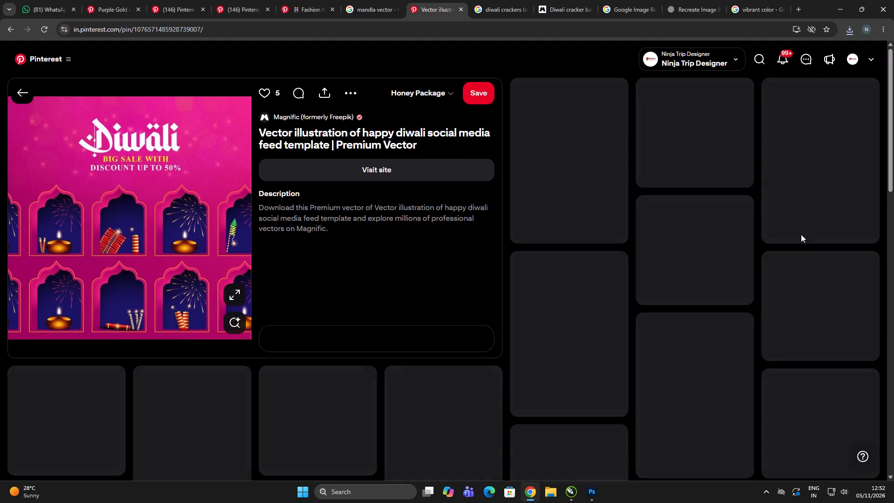
left_click(234, 293)
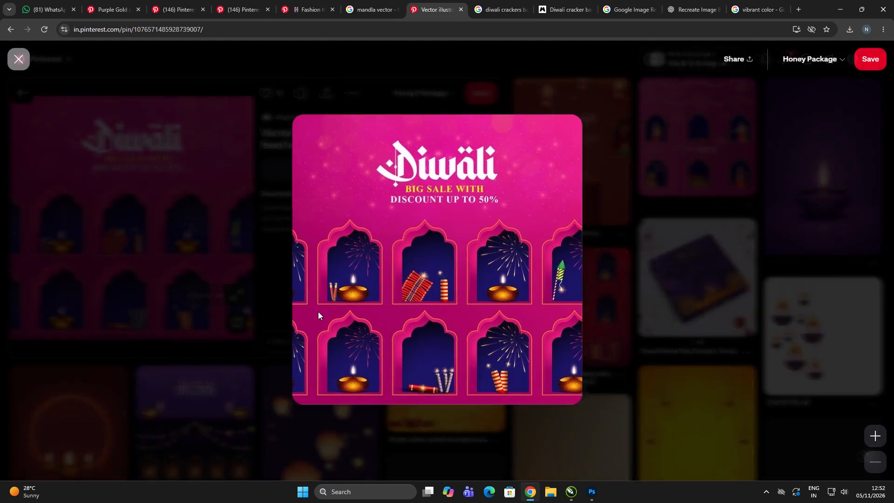
right_click_drag(386, 162, 392, 164)
scroll(192, 167, "up", 4)
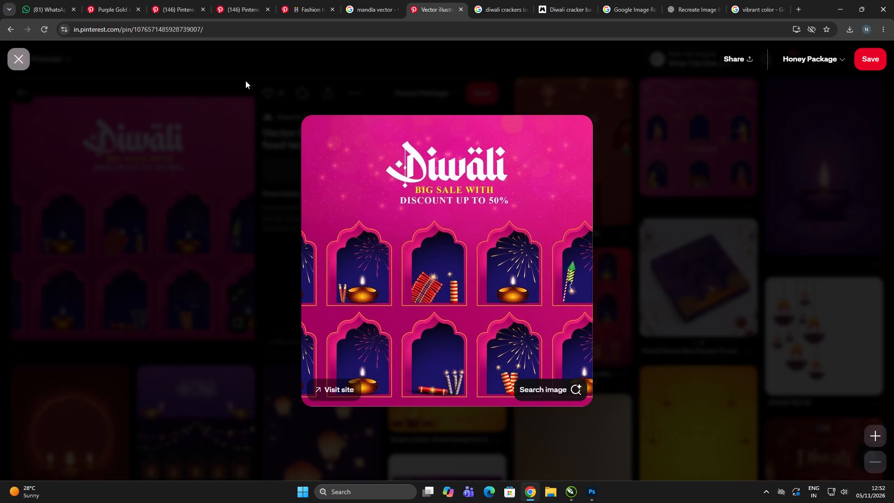
left_click(245, 80)
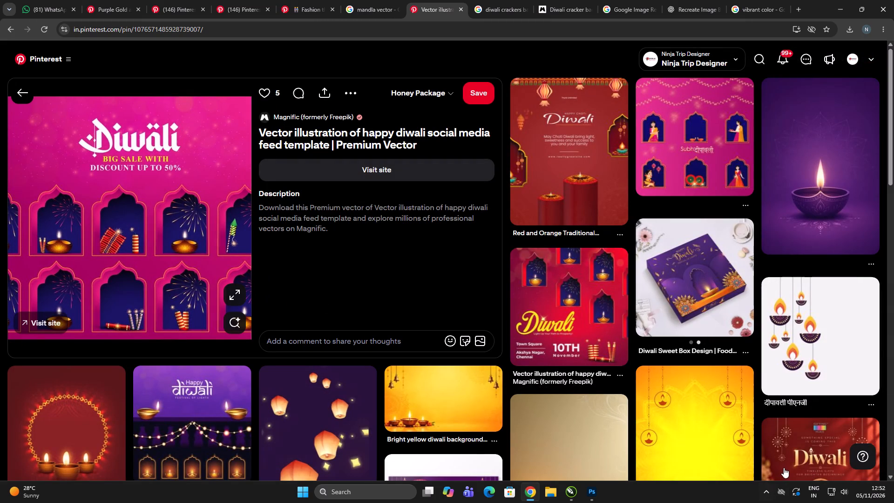
Examine the pins related to the pink Diwali sale design for further background and cracker references.
scroll(757, 445, "down", 11)
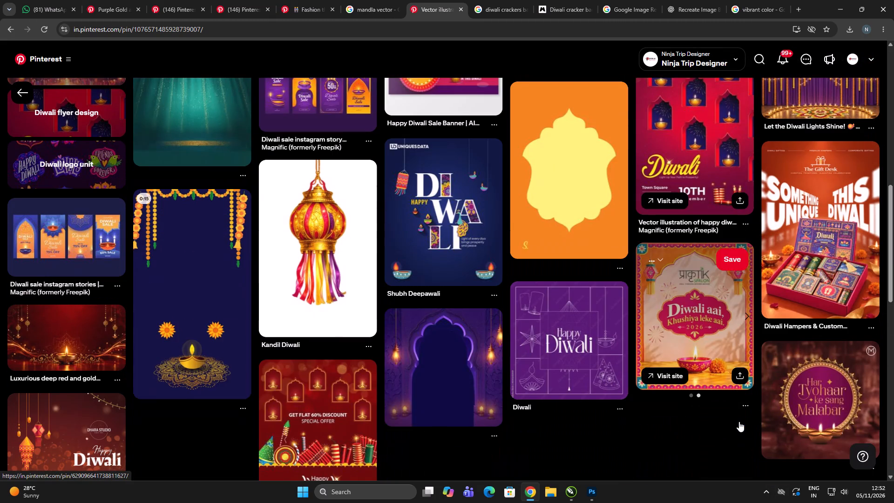
Examine more pins related to the pink Diwali sale design for festive layouts and backgrounds, and return to the main pin.
scroll(738, 421, "down", 6)
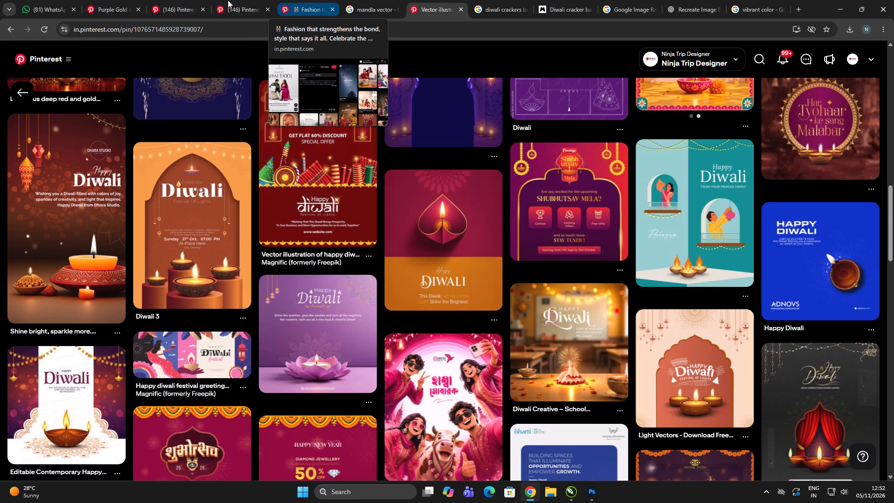
scroll(741, 221, "down", 4)
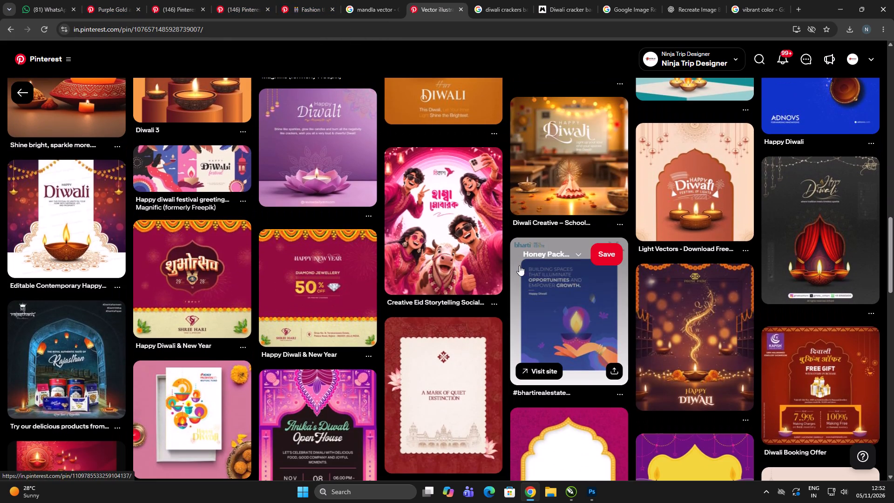
scroll(449, 245, "up", 5)
scroll(399, 257, "up", 4)
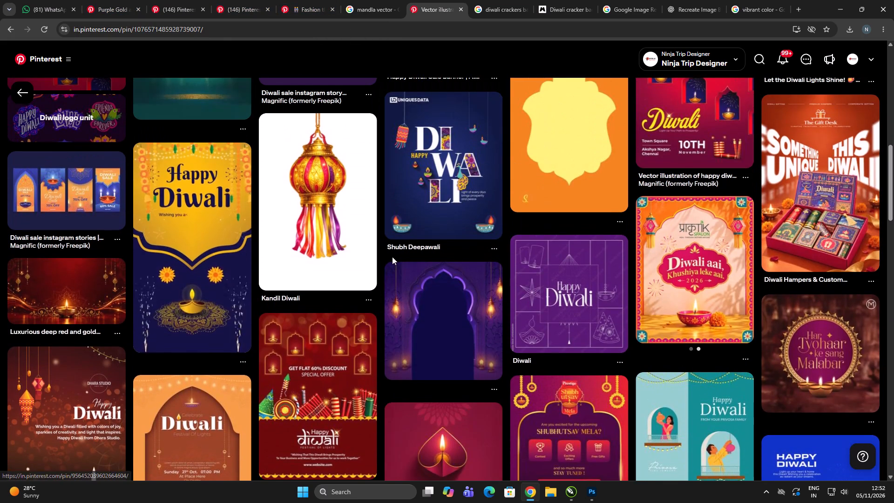
scroll(392, 256, "up", 15)
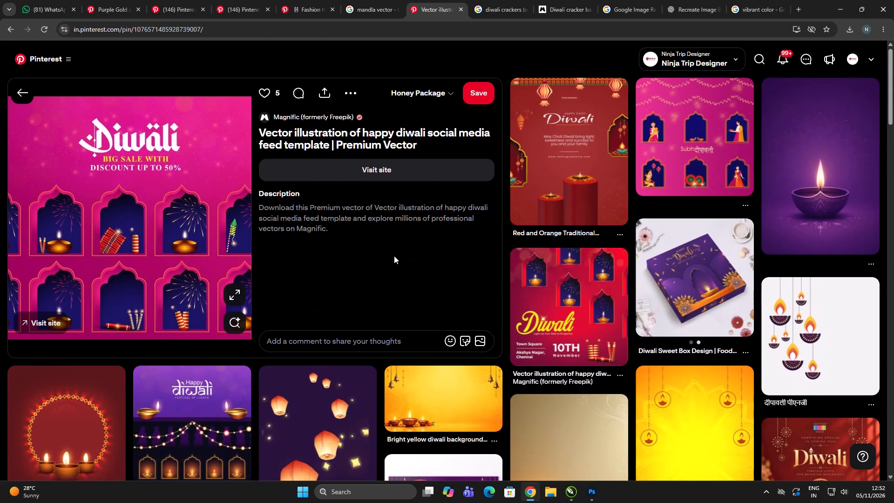
scroll(424, 255, "up", 2)
Open the Red and Orange Traditional Diwali Greetings pin and examine its related pins for background and layout references.
left_click(570, 164)
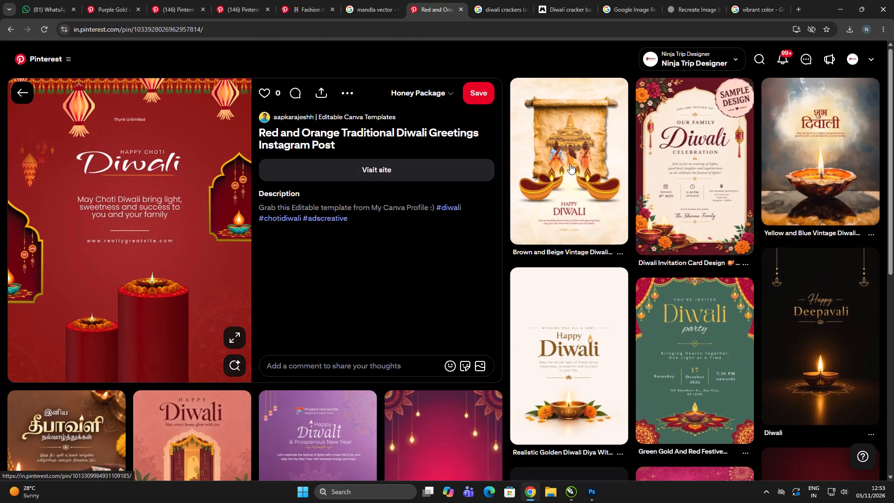
scroll(569, 172, "down", 5)
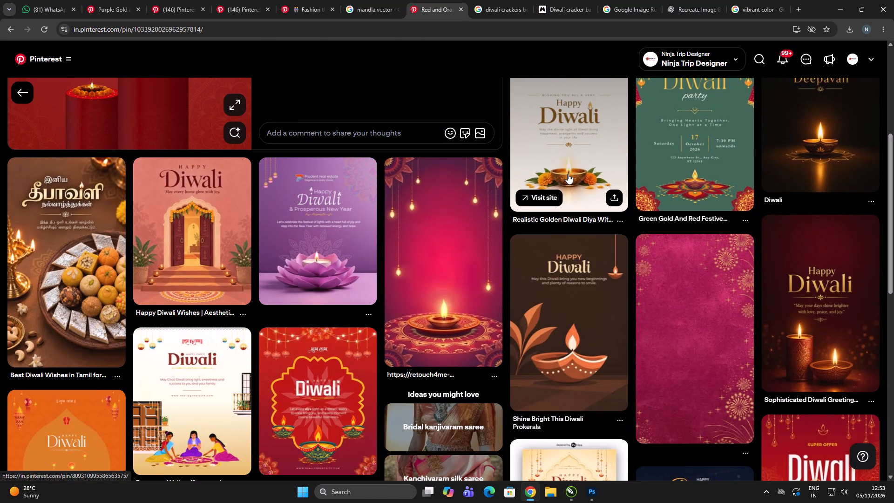
scroll(569, 172, "down", 6)
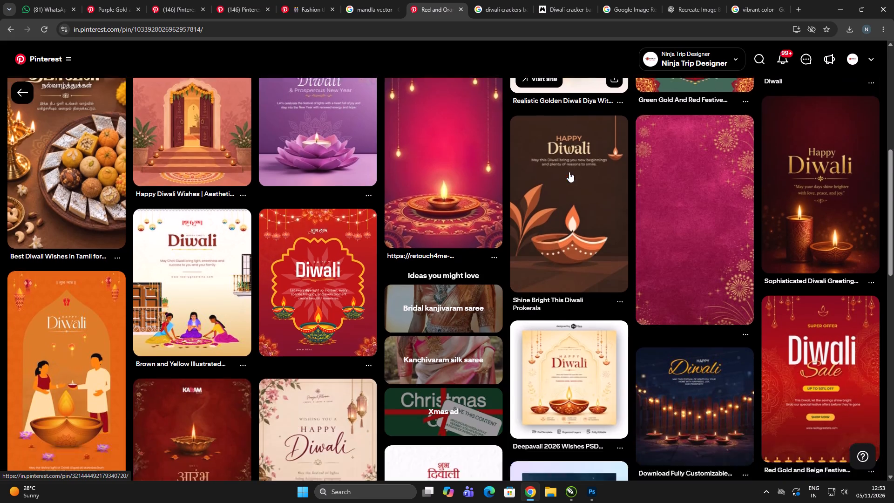
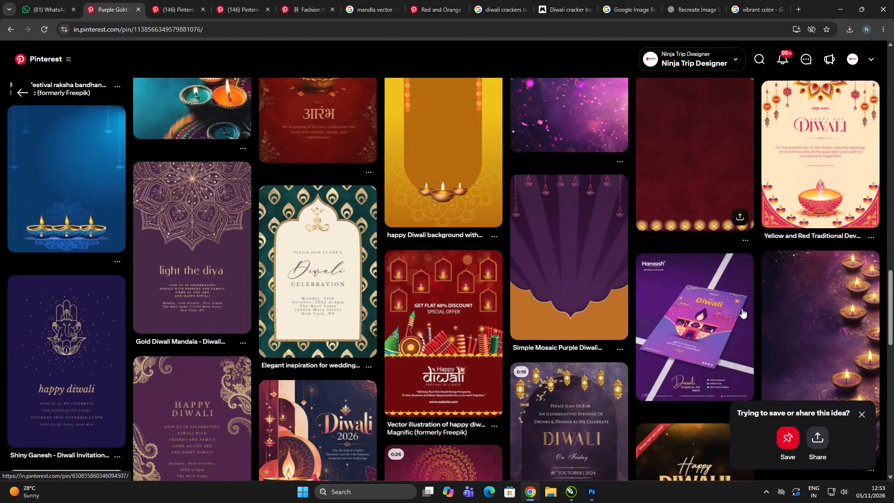
Examine further related pins on the Purple Gold pin page for a suitable Diwali background or layout reference.
scroll(741, 308, "down", 11)
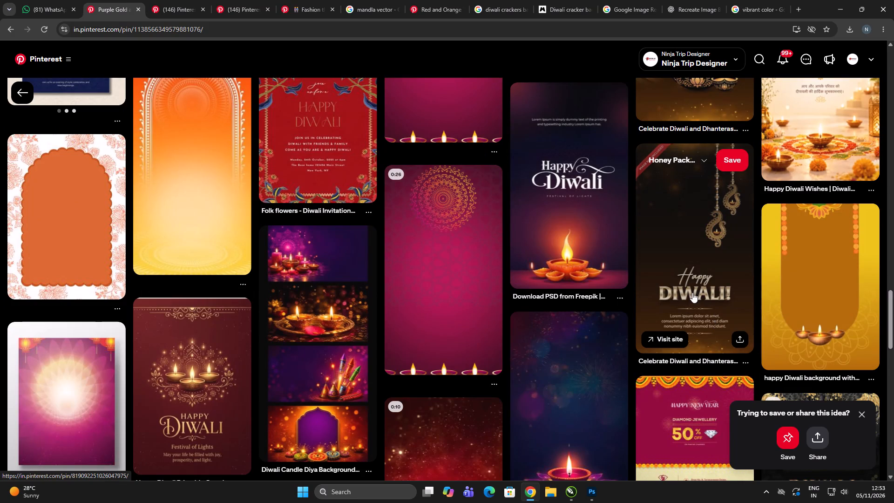
scroll(692, 292, "down", 7)
scroll(726, 258, "up", 4)
scroll(732, 271, "down", 4)
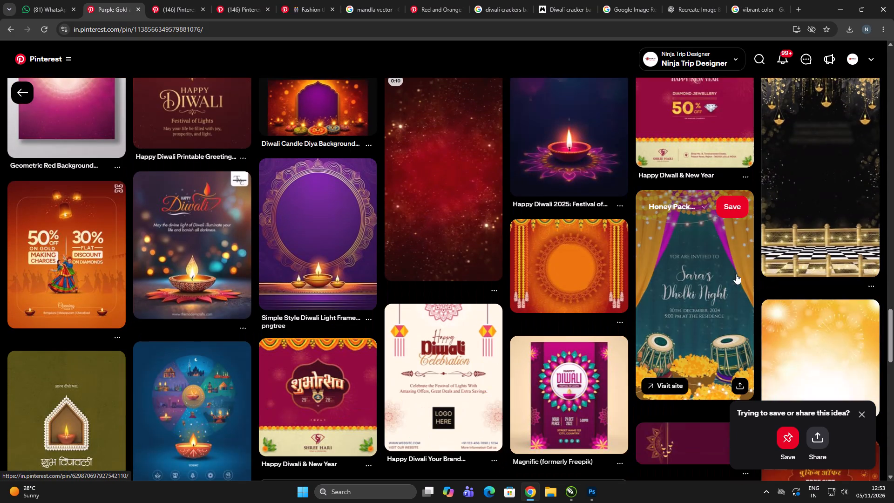
scroll(743, 271, "down", 9)
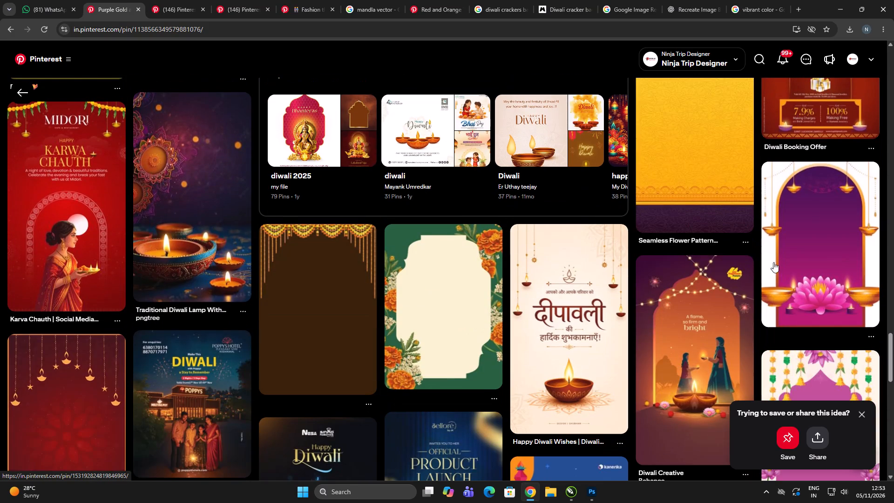
Examine the pins related to the purple and gold Diwali party invitation for a suitable festive background.
scroll(700, 292, "down", 5)
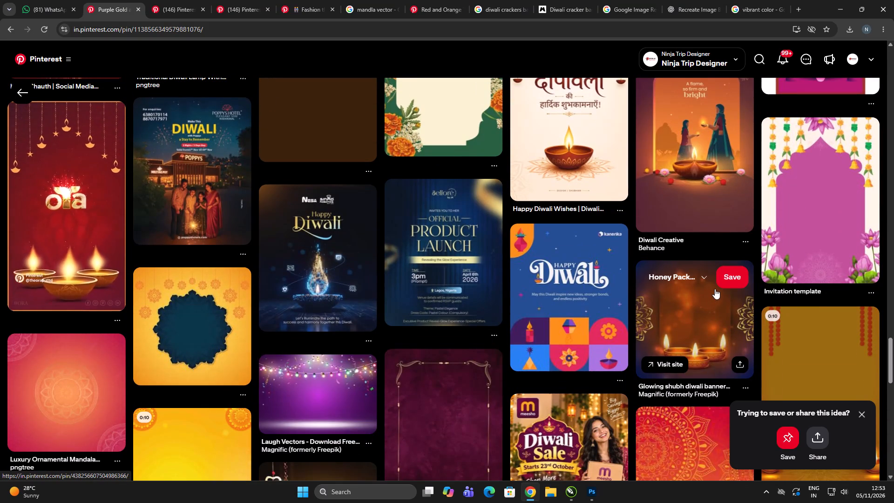
scroll(649, 302, "down", 4)
scroll(535, 322, "down", 3)
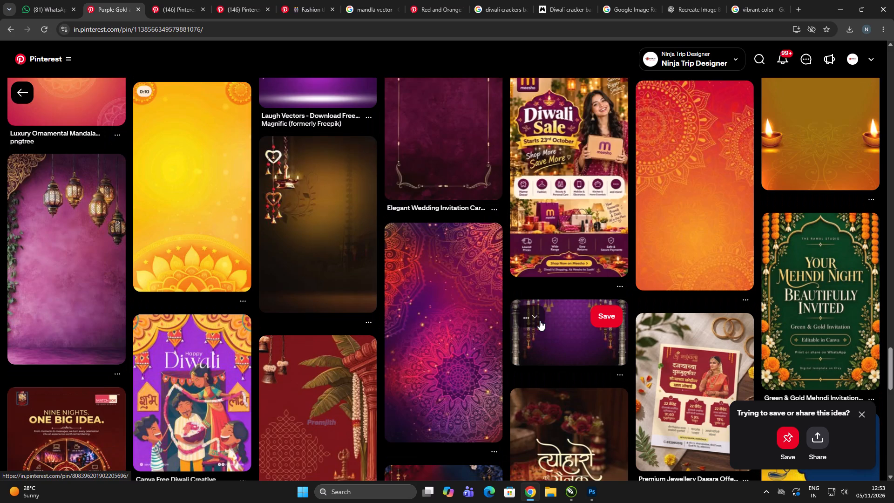
scroll(540, 320, "down", 13)
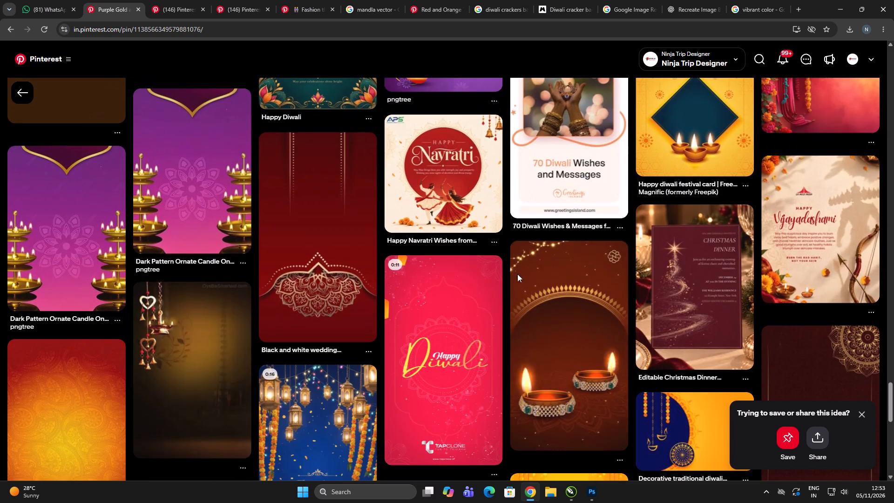
scroll(380, 313, "down", 4)
scroll(379, 319, "up", 12)
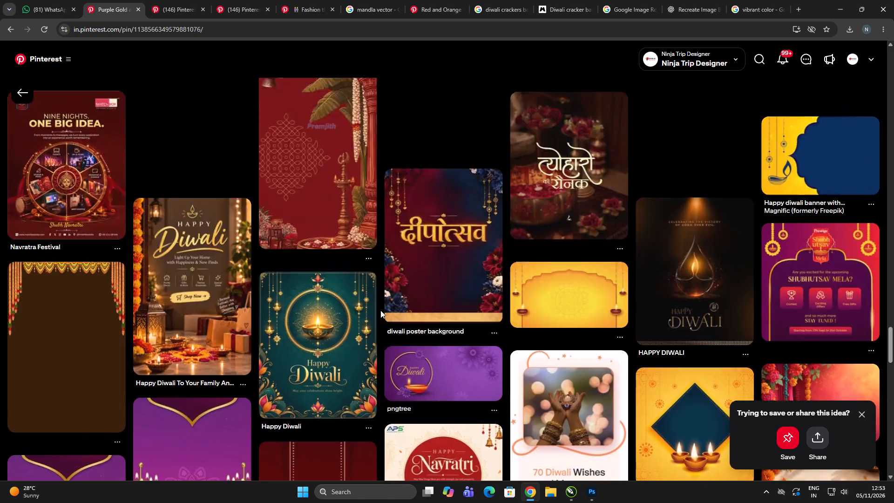
scroll(380, 310, "up", 20)
scroll(380, 310, "up", 17)
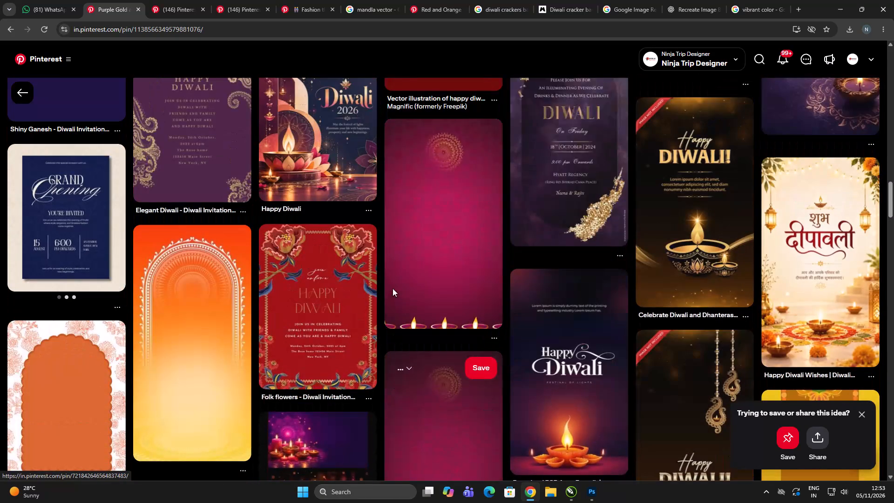
scroll(392, 288, "up", 18)
scroll(383, 245, "up", 2)
scroll(383, 245, "down", 8)
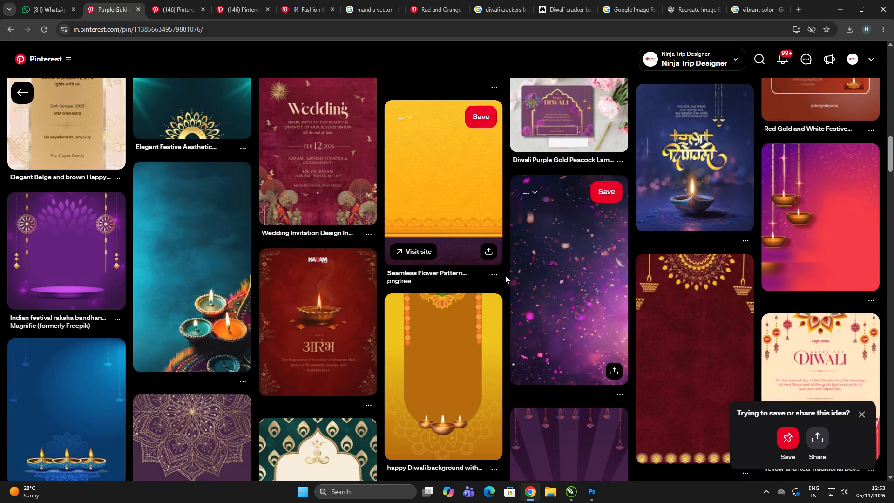
scroll(503, 304, "up", 7)
scroll(499, 287, "down", 5)
scroll(497, 286, "up", 12)
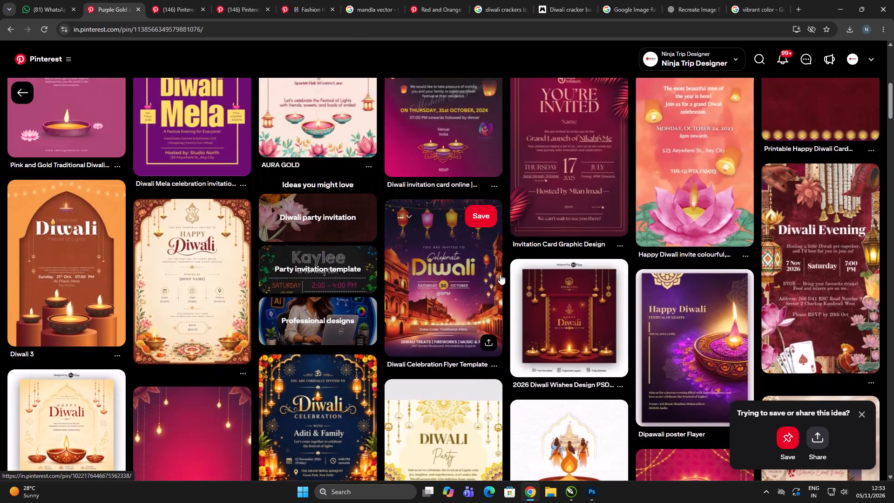
scroll(501, 274, "up", 4)
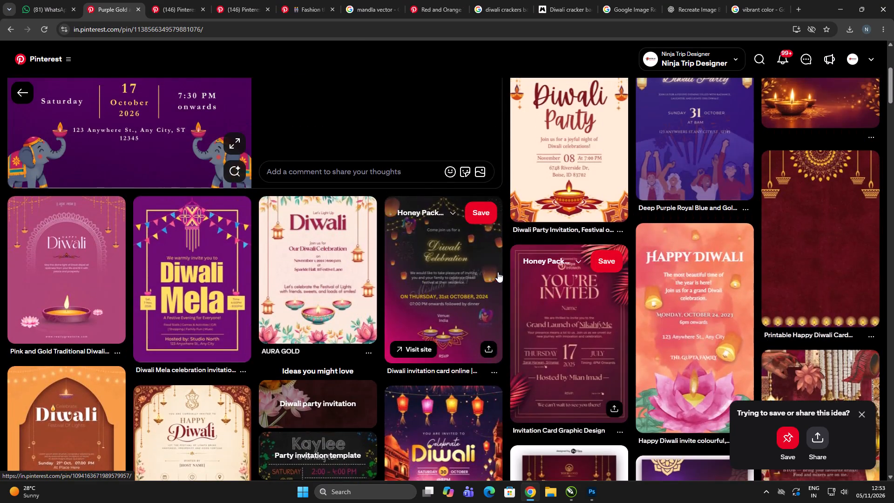
scroll(497, 272, "up", 8)
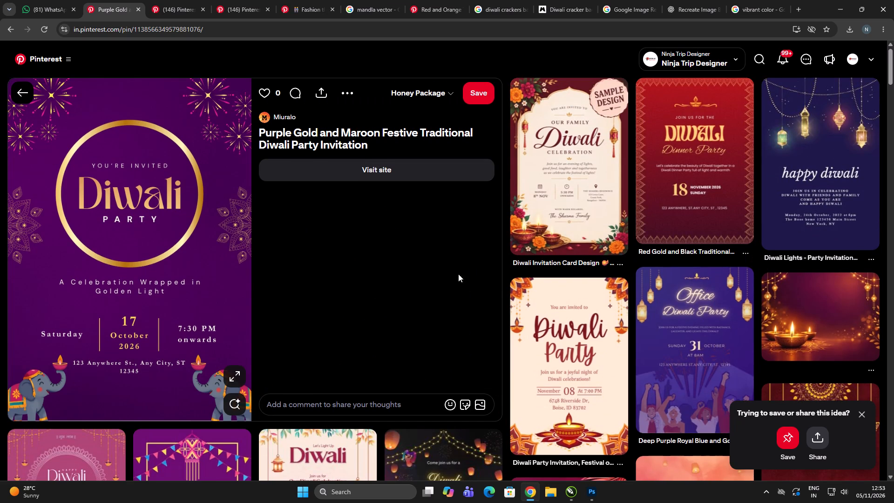
scroll(486, 287, "down", 7)
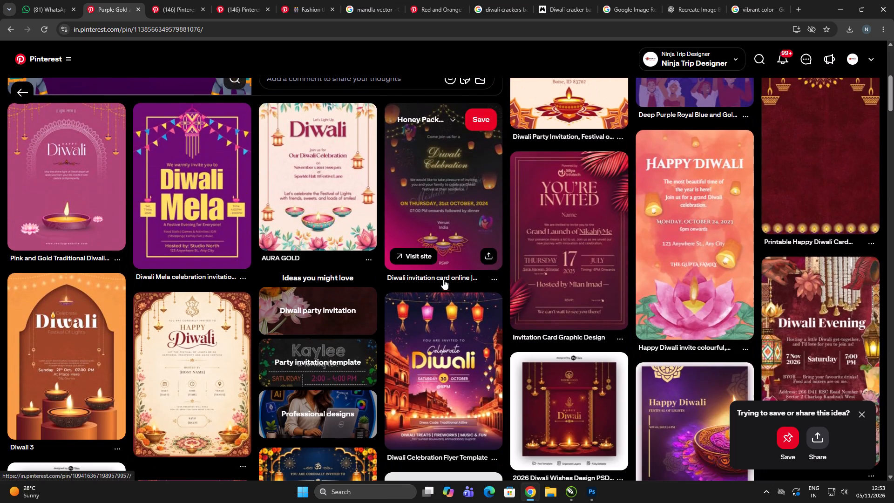
left_click(860, 414)
scroll(427, 331, "down", 3)
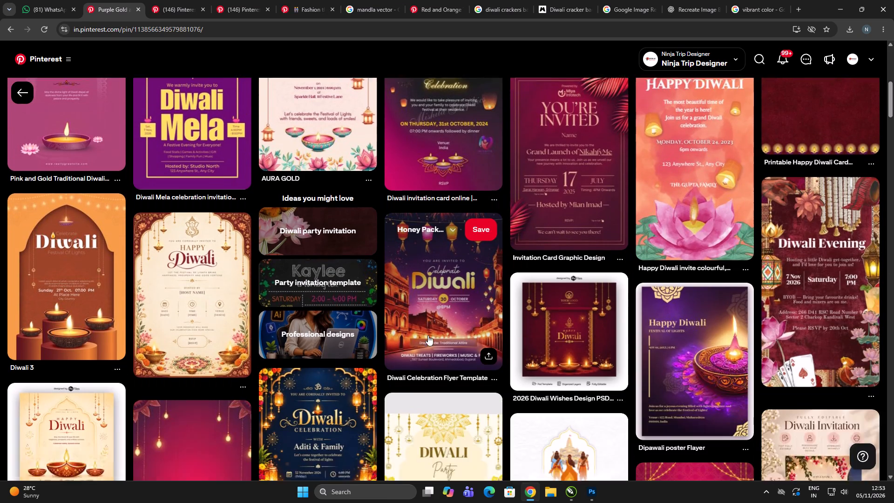
scroll(420, 328, "down", 1)
scroll(474, 284, "down", 4)
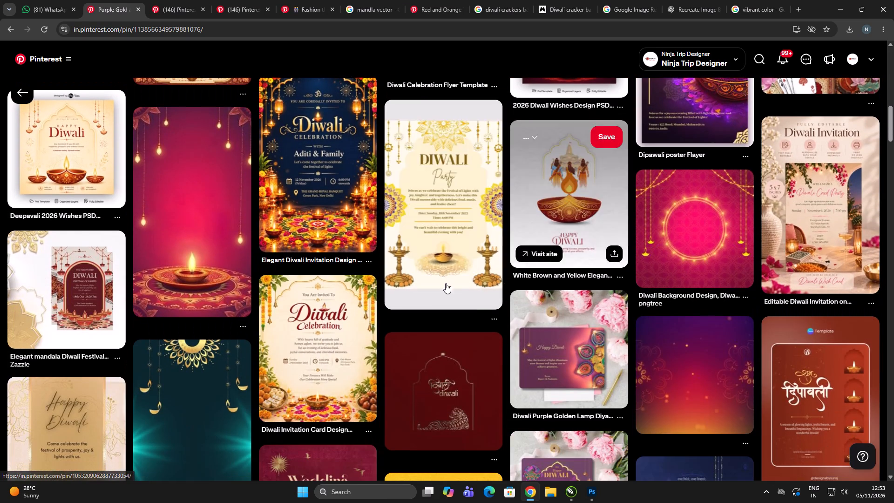
Return to the previously opened Diwali pin and examine its related pins for a suitable festive design.
left_click(28, 94)
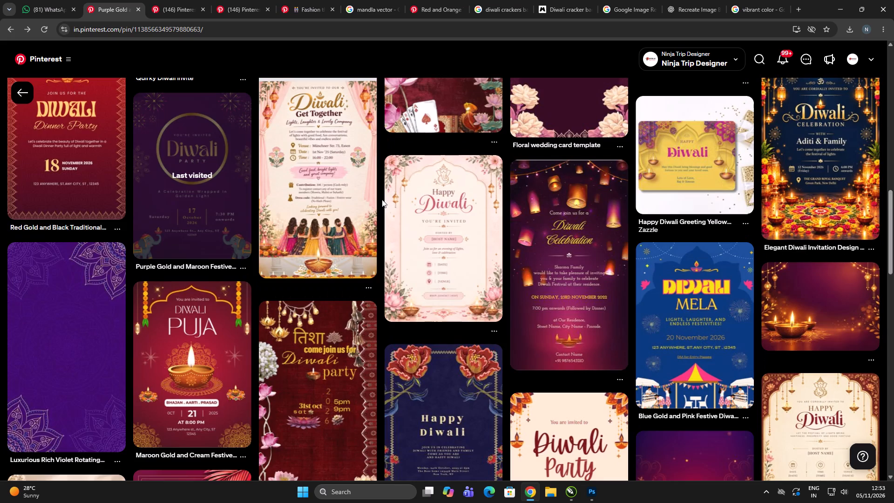
scroll(178, 224, "down", 3)
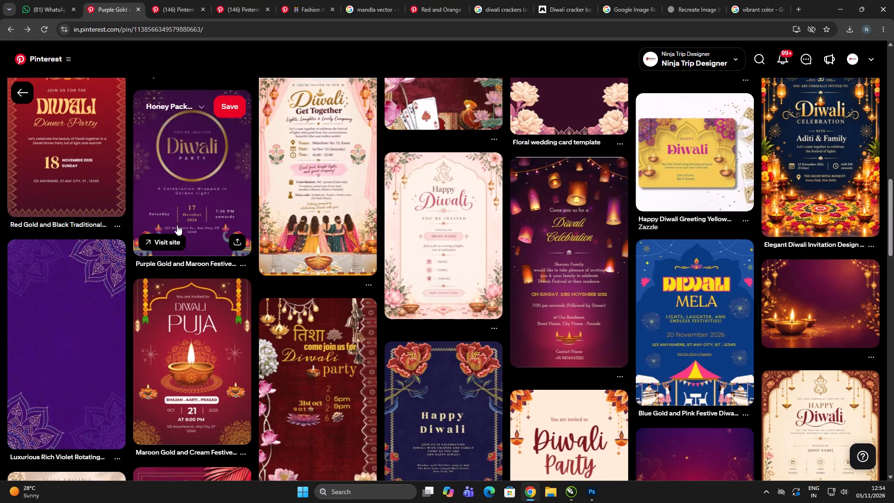
scroll(177, 225, "down", 1)
scroll(360, 263, "down", 8)
scroll(503, 268, "down", 5)
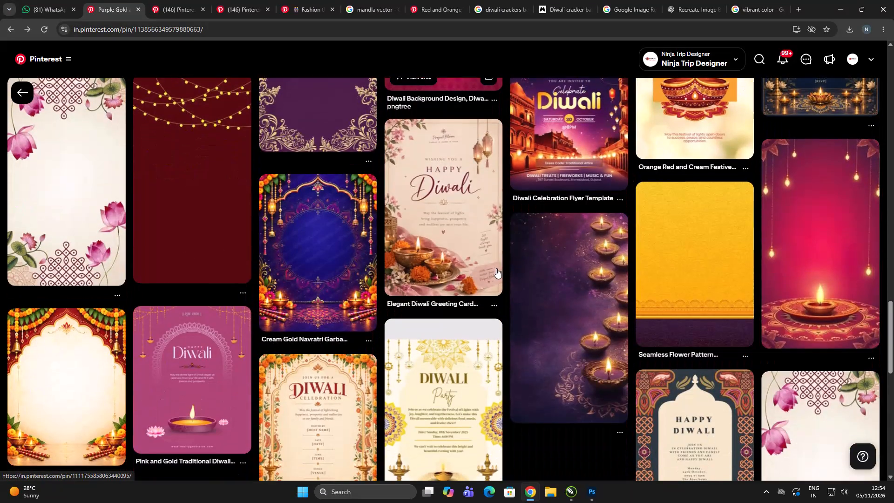
scroll(496, 268, "down", 6)
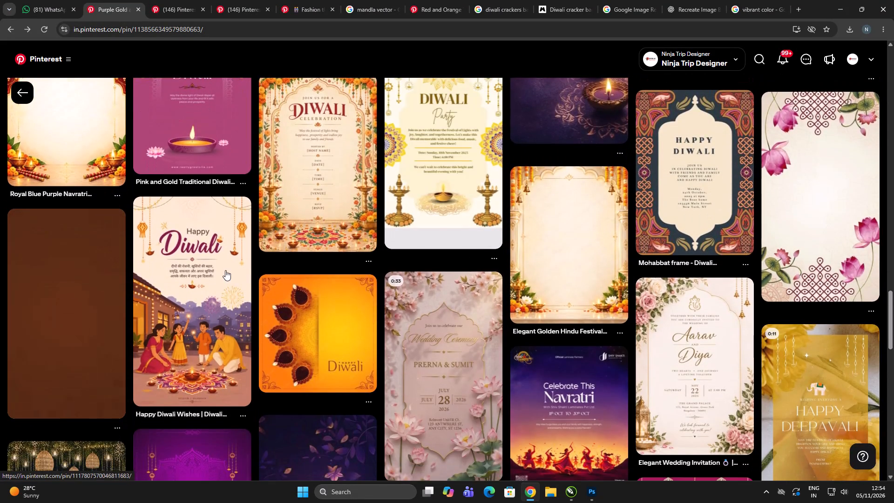
scroll(224, 272, "down", 5)
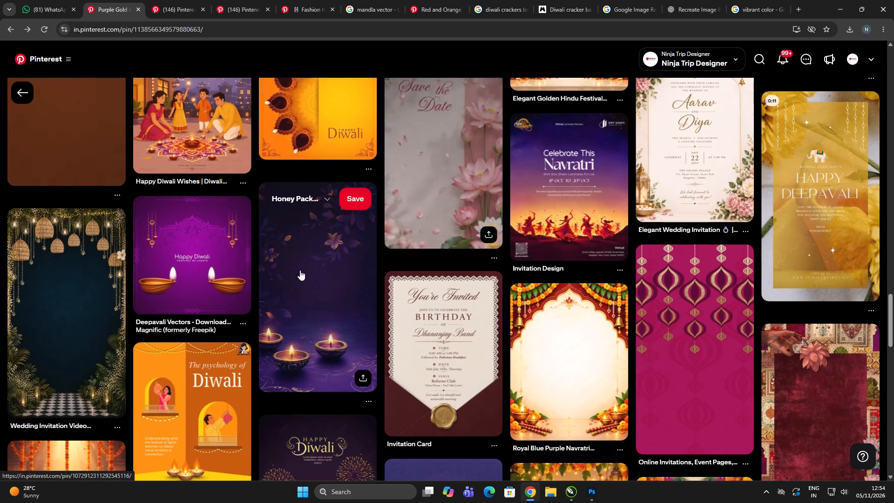
scroll(300, 270, "down", 3)
scroll(372, 266, "down", 5)
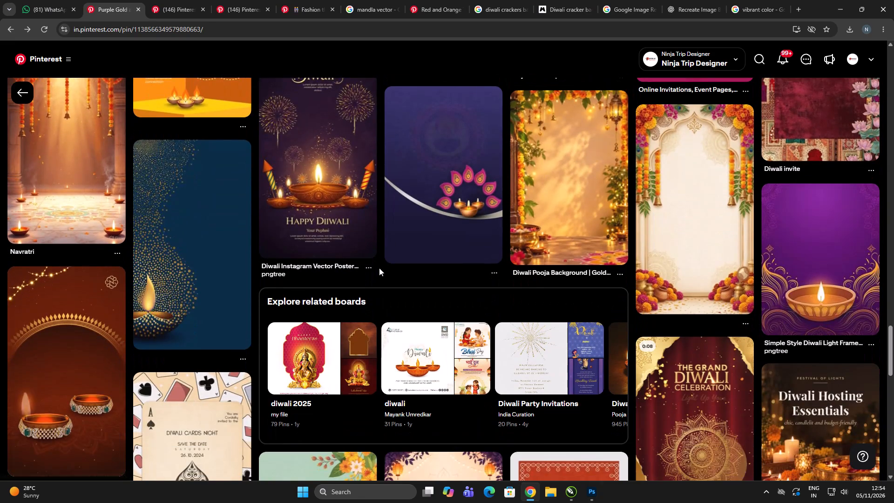
Examine the pins related to the purple and gold Diwali party invitation for festive background references.
scroll(379, 268, "down", 4)
scroll(379, 265, "up", 3)
scroll(379, 266, "down", 5)
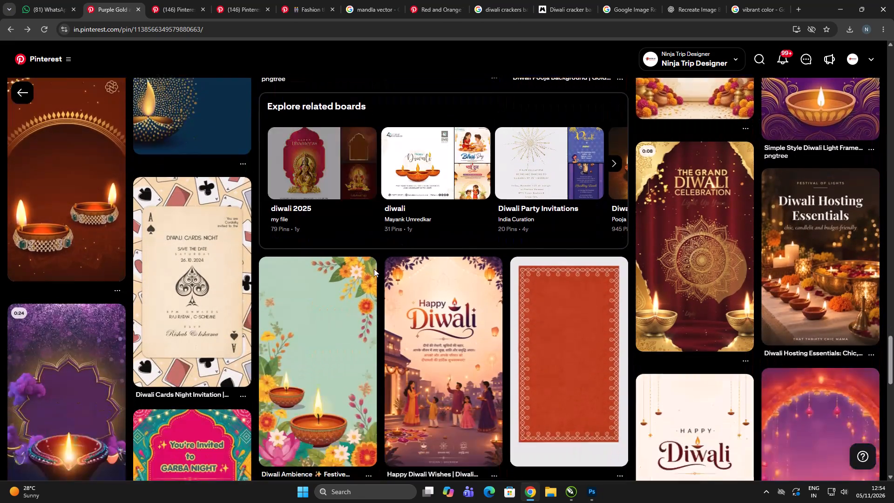
scroll(373, 268, "down", 18)
scroll(366, 277, "down", 5)
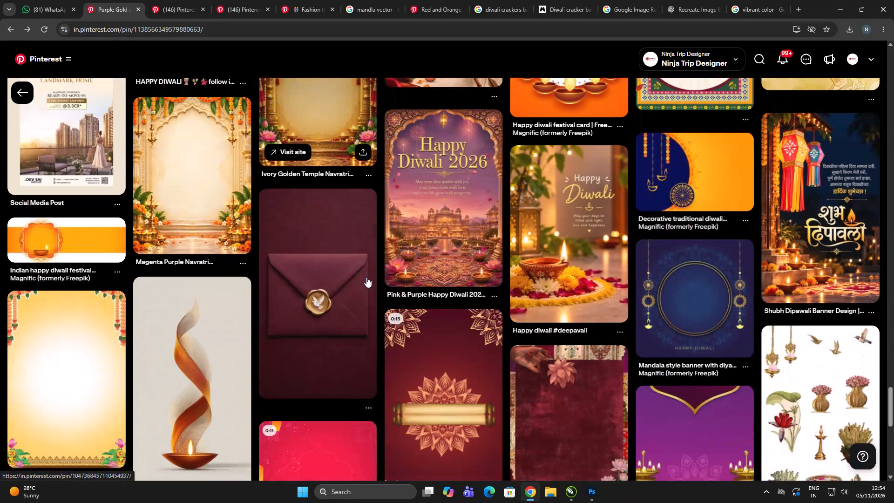
scroll(366, 277, "down", 8)
scroll(374, 274, "up", 1)
scroll(374, 274, "down", 6)
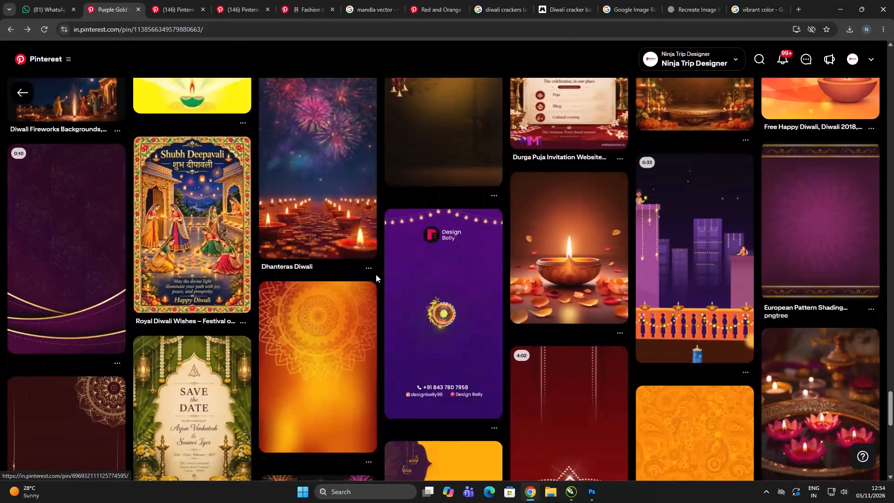
scroll(376, 274, "up", 2)
scroll(376, 275, "down", 6)
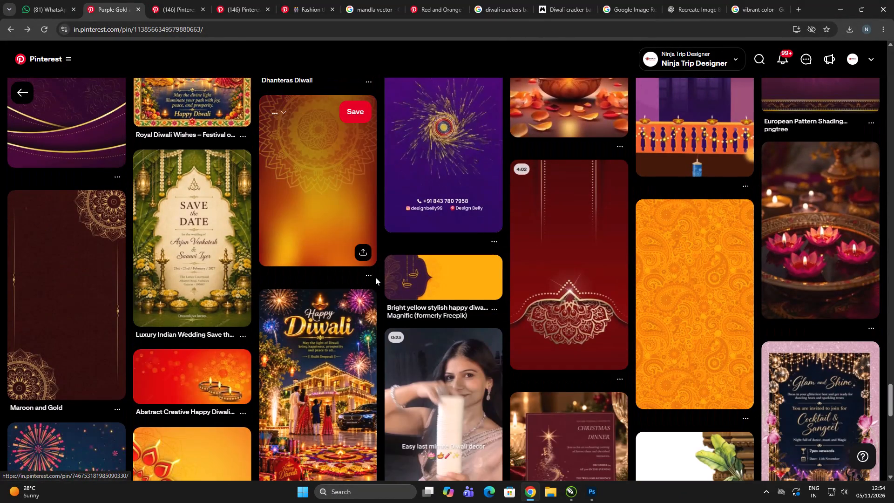
scroll(375, 276, "down", 8)
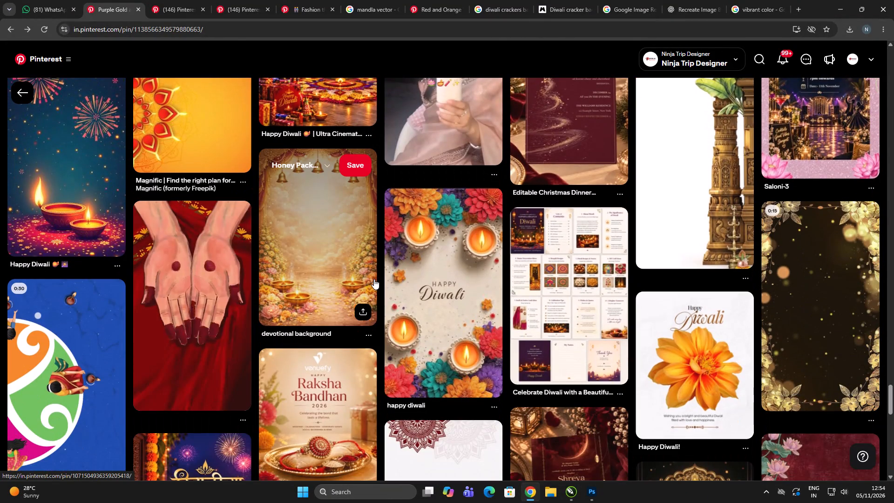
scroll(374, 279, "down", 8)
scroll(370, 274, "up", 3)
scroll(370, 274, "down", 4)
key("Home")
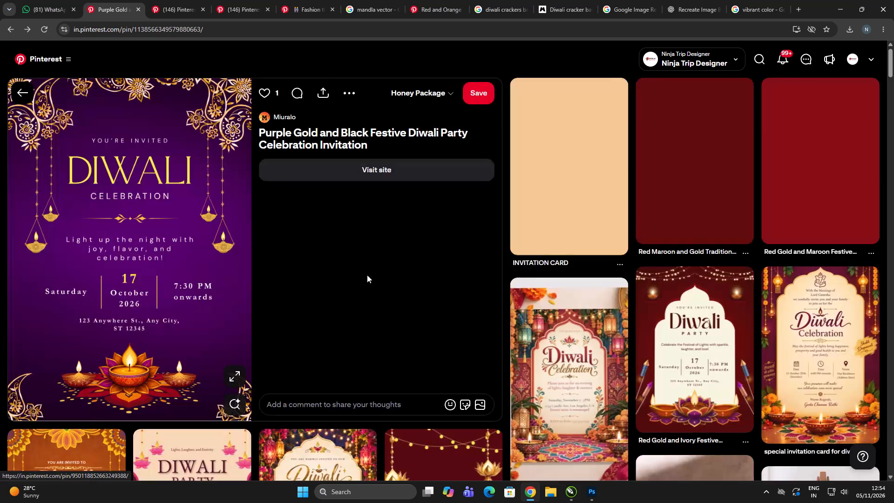
Check the other open Pinterest pages and examine the pins related to the red and orange traditional Diwali design.
left_click(224, 0)
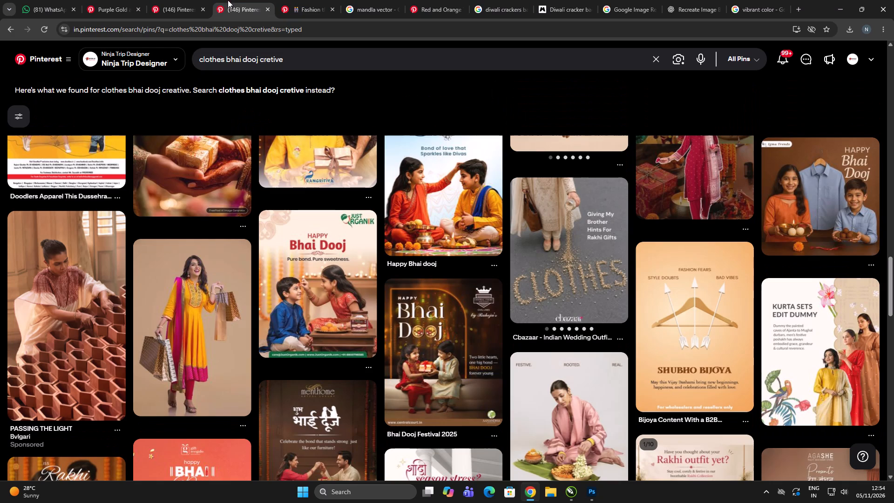
left_click(176, 0)
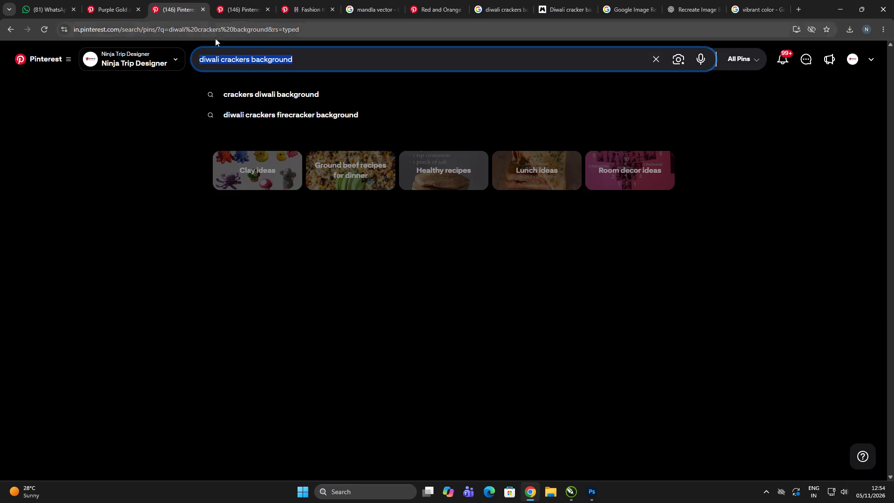
left_click(128, 0)
left_click(426, 0)
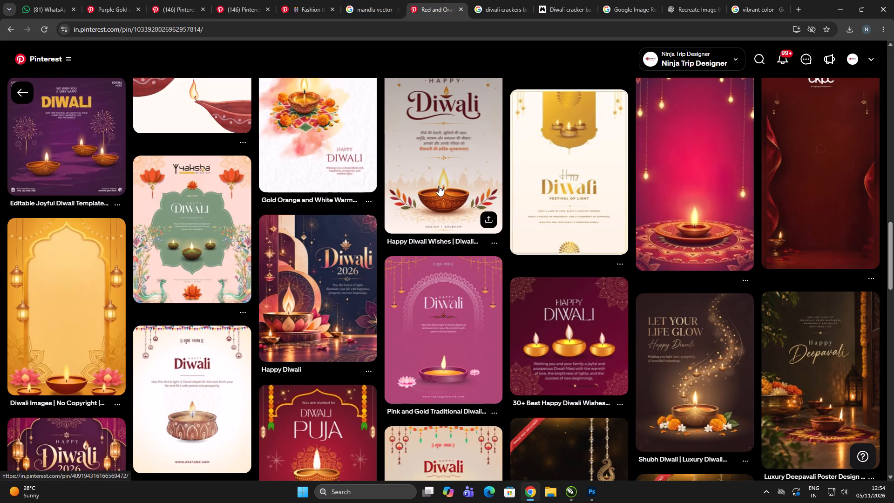
scroll(439, 186, "down", 9)
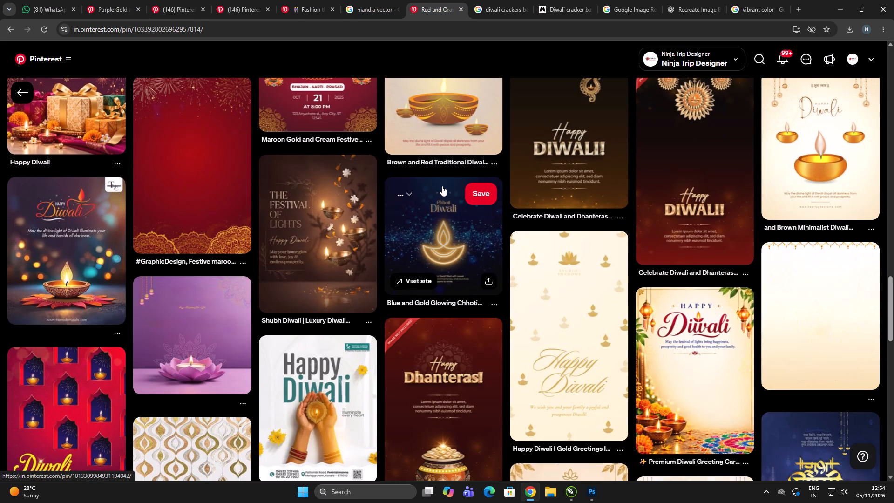
scroll(442, 186, "up", 20)
scroll(442, 186, "up", 6)
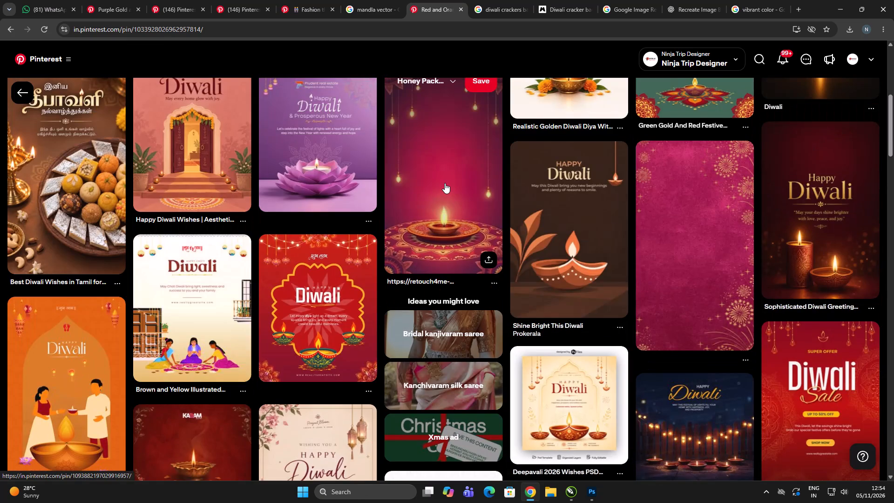
scroll(445, 183, "up", 15)
Go back past the pink Diwali big sale pin to the earlier shared pin and look over its related Diwali designs.
left_click(21, 97)
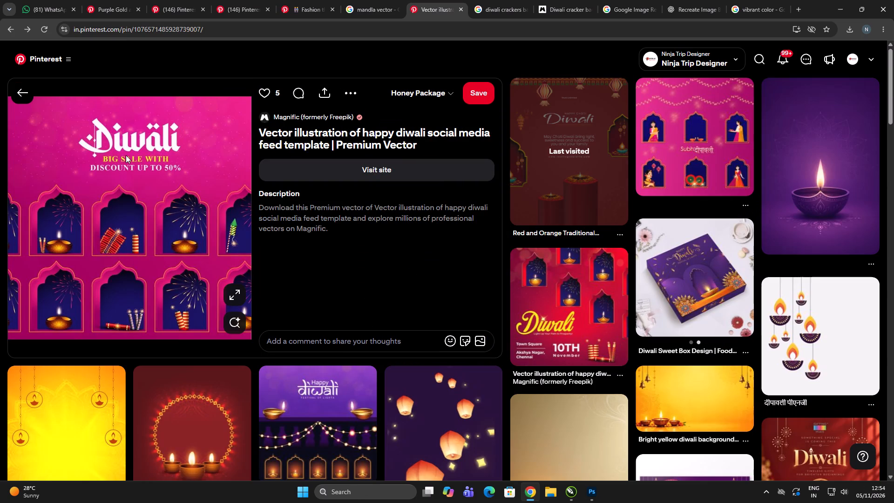
scroll(606, 225, "down", 1)
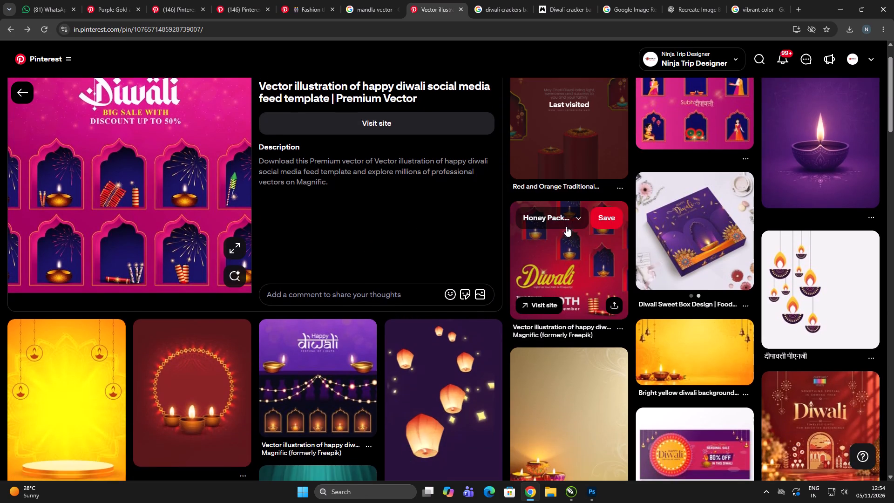
scroll(554, 225, "up", 4)
left_click(28, 96)
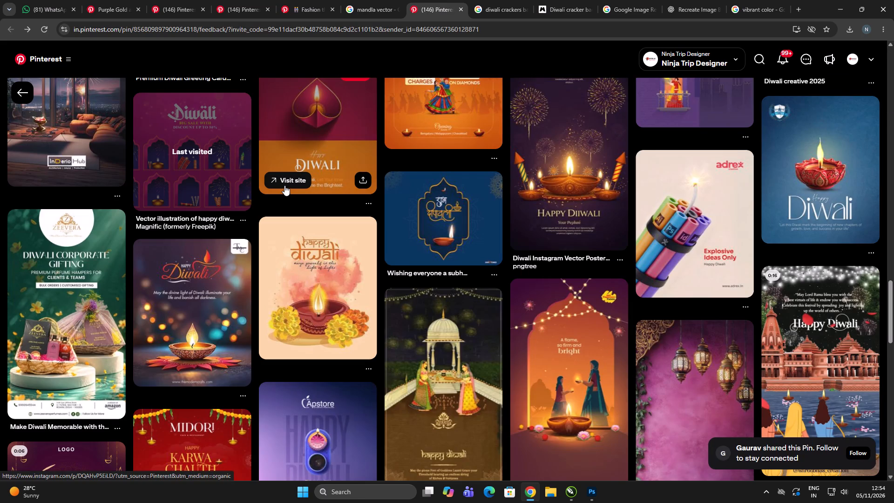
scroll(285, 185, "down", 2)
scroll(291, 186, "up", 5)
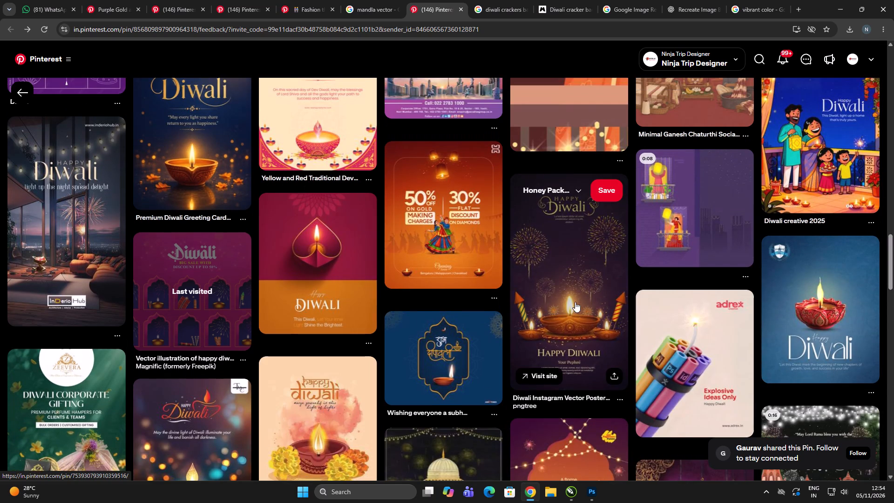
Open the purple Diwali Instagram Vector Poster pin with fireworks and rockets, and examine its related pins for design references.
left_click(575, 301)
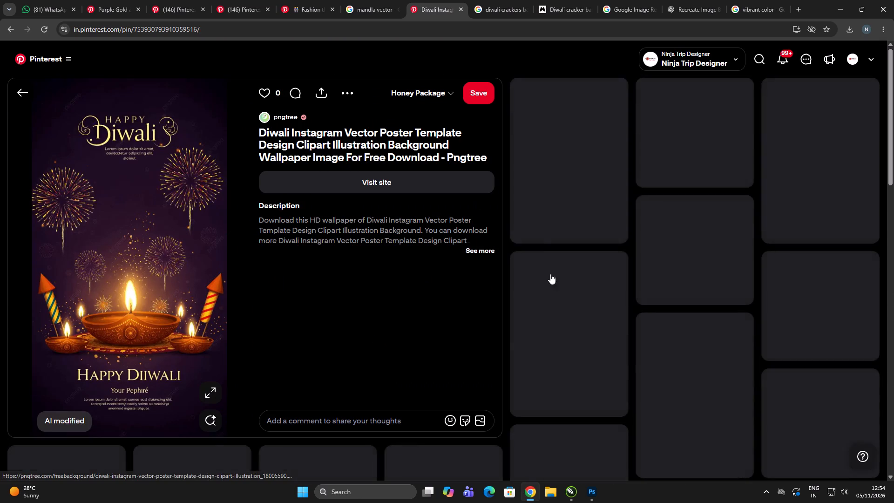
scroll(686, 319, "down", 5)
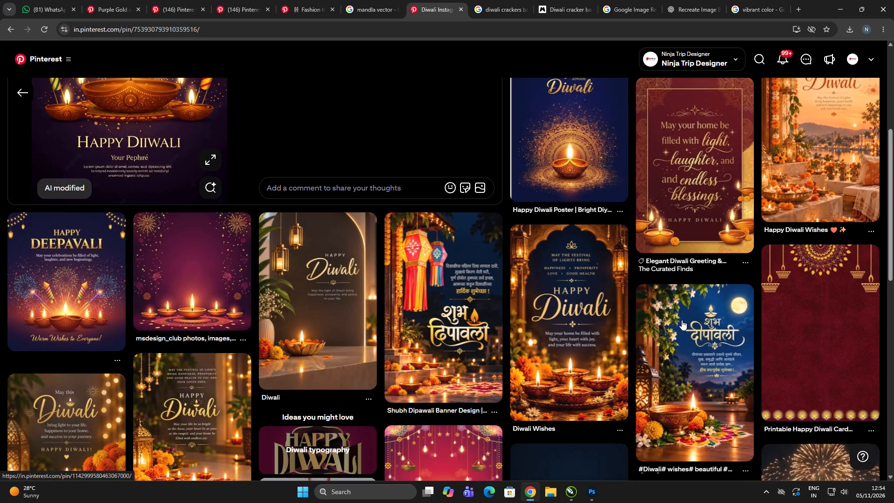
scroll(684, 318, "down", 2)
scroll(640, 318, "down", 4)
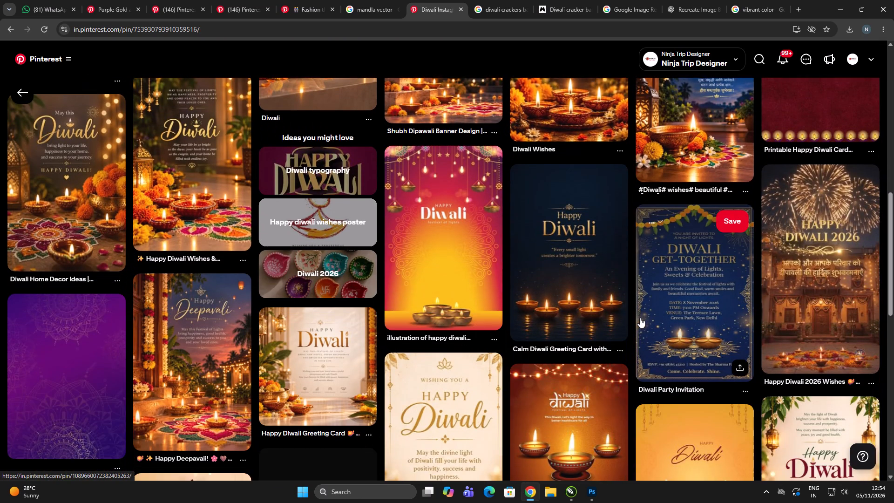
scroll(639, 318, "down", 7)
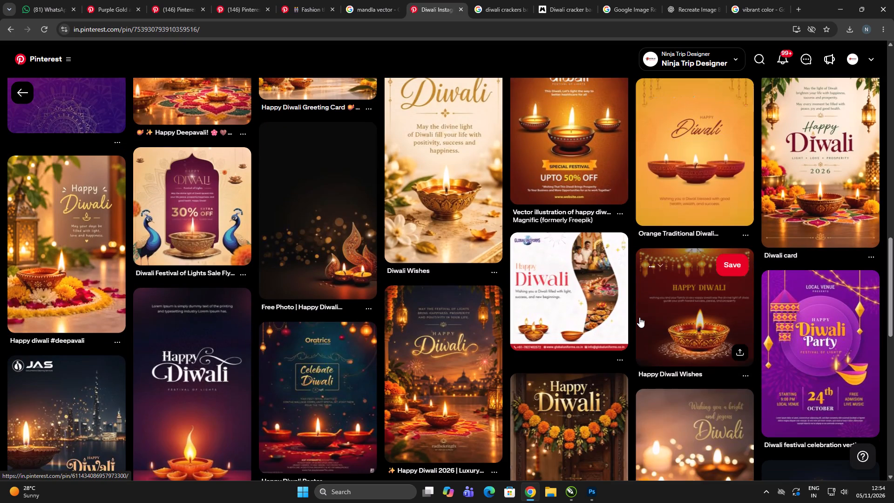
Open the Diwali Festival of Lights Sale Flyer pin with peacocks and view it enlarged.
left_click(209, 231)
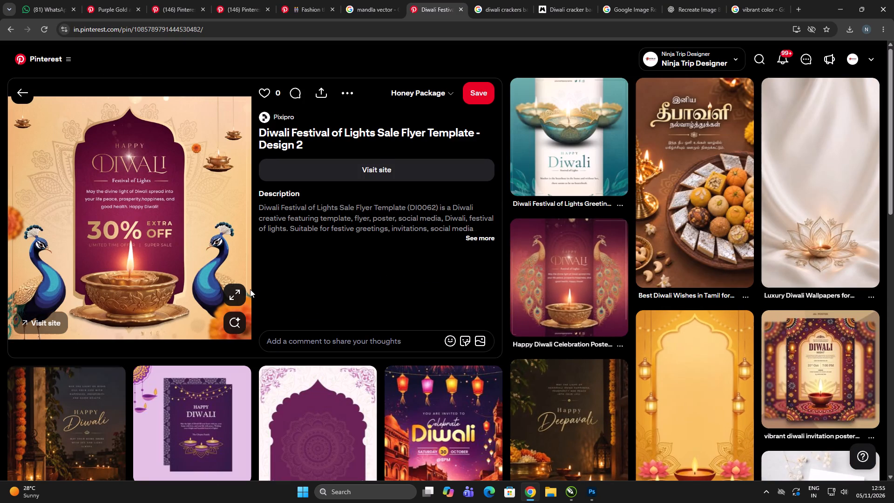
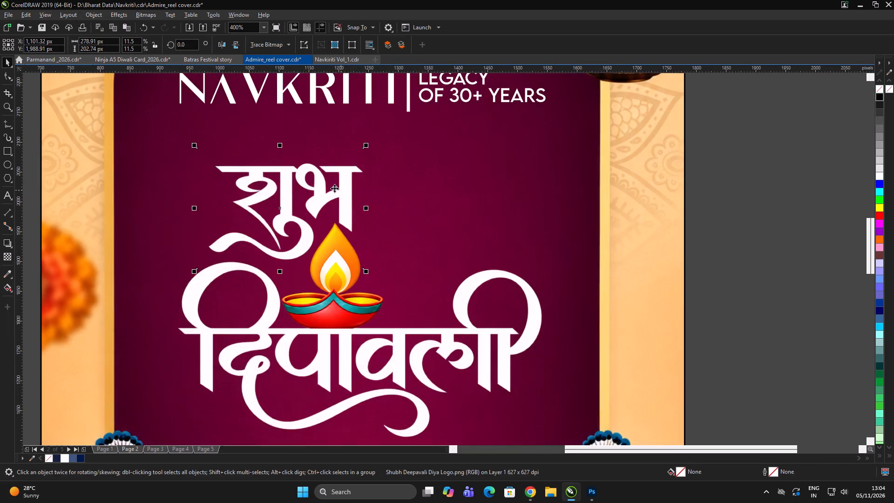
left_click_drag(338, 186, 350, 194)
left_click_drag(354, 188, 374, 189)
left_click_drag(374, 185, 321, 188)
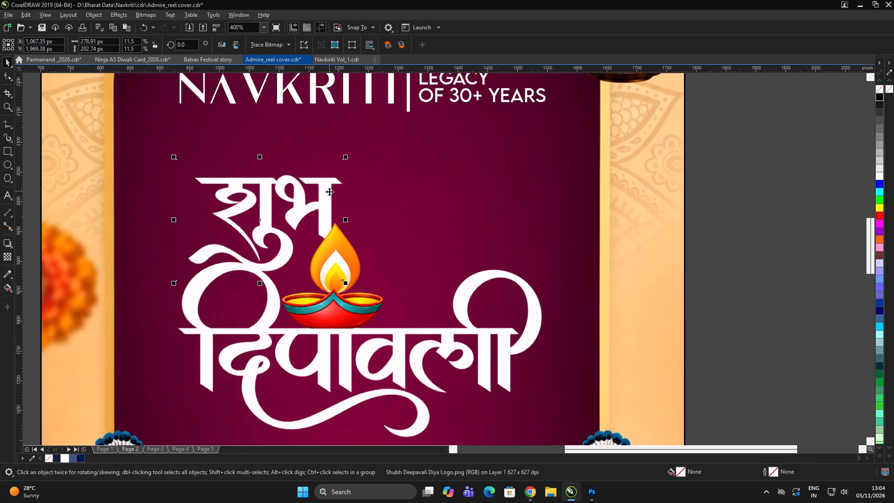
Place a duplicate of दिपावली with its diya on the empty area beside the story page.
scroll(334, 309, "up", 1)
scroll(338, 309, "down", 4)
left_click(339, 307)
scroll(347, 320, "up", 2)
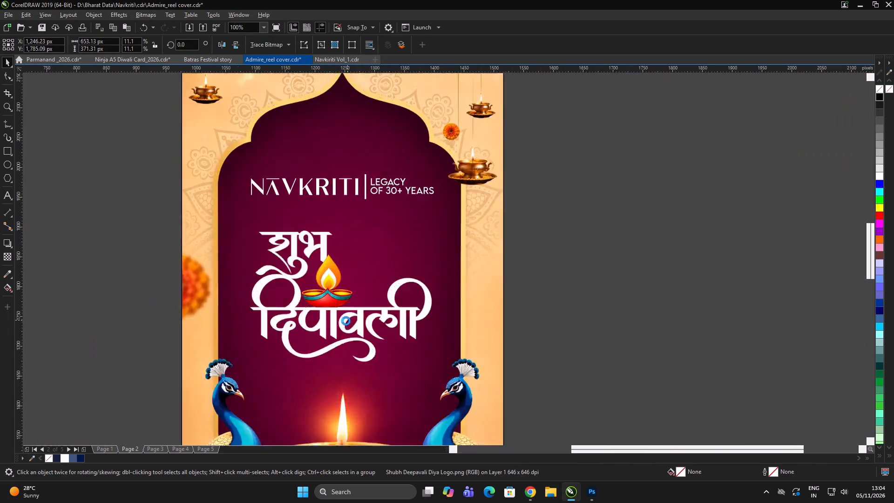
scroll(345, 312, "down", 3)
left_click_drag(331, 301, 460, 291)
right_click(461, 292)
scroll(461, 294, "up", 2)
double_click(627, 292)
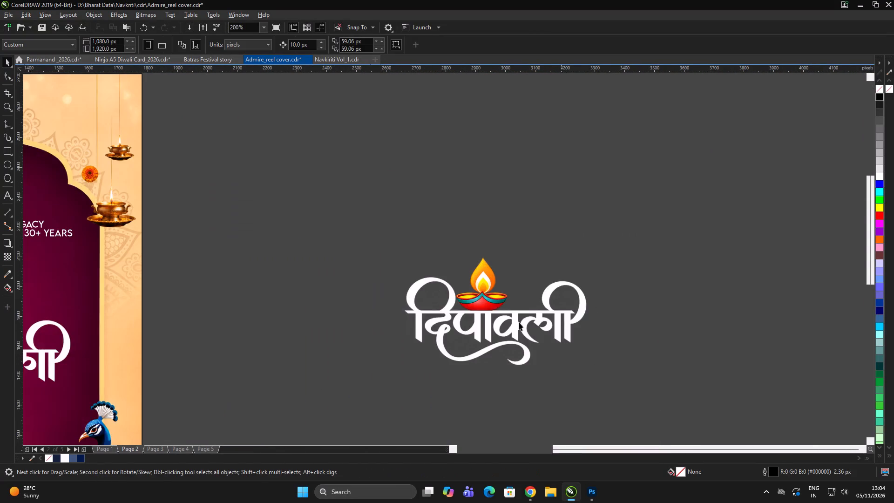
Add top-edge nodes to the दिपावली copy with the Shape tool and pull them down to cut the diya off.
scroll(507, 323, "up", 1)
left_click(471, 304)
key("F10")
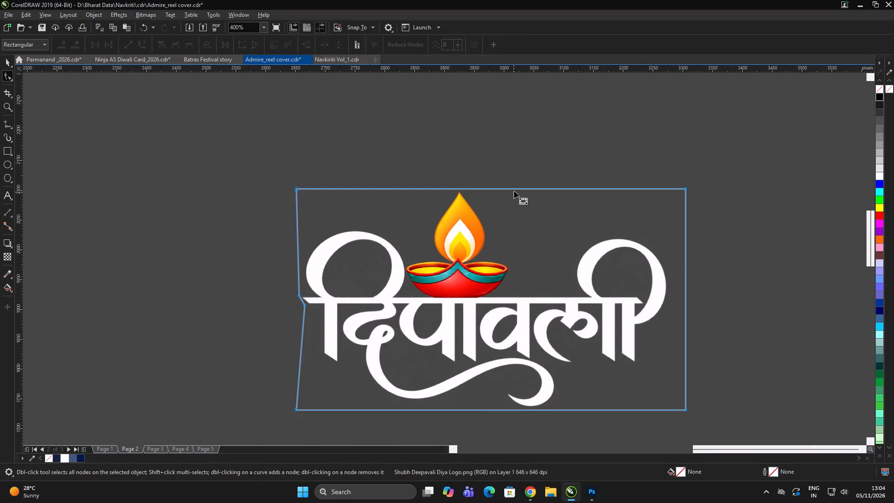
double_click(517, 188)
double_click(508, 188)
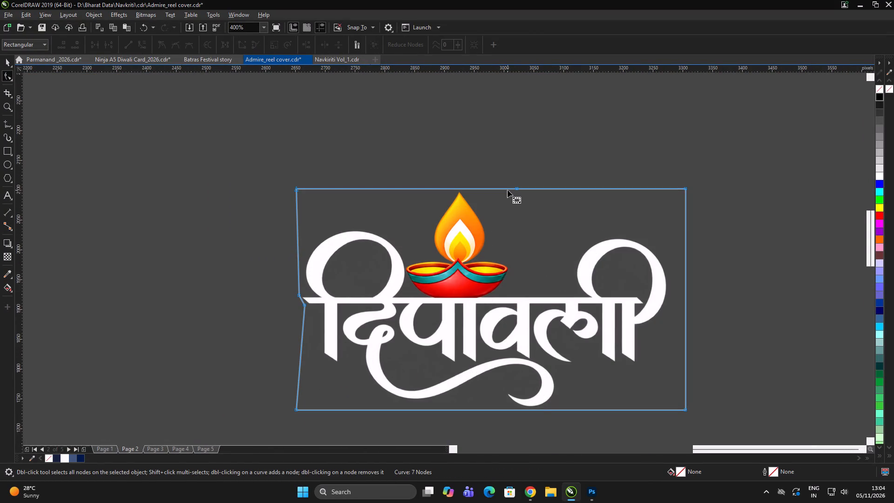
triple_click(508, 190)
left_click(508, 189)
left_click_drag(508, 189, 516, 296)
scroll(450, 278, "up", 1)
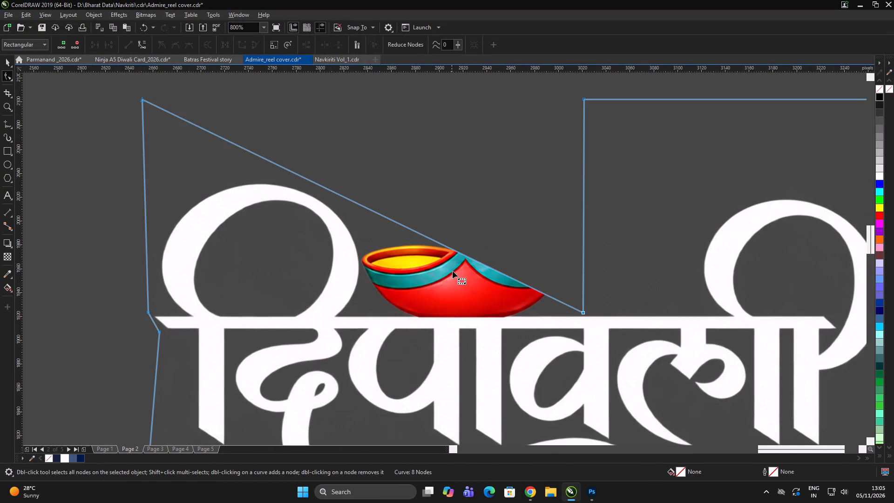
triple_click(462, 256)
left_click(463, 253)
left_click_drag(462, 253, 366, 313)
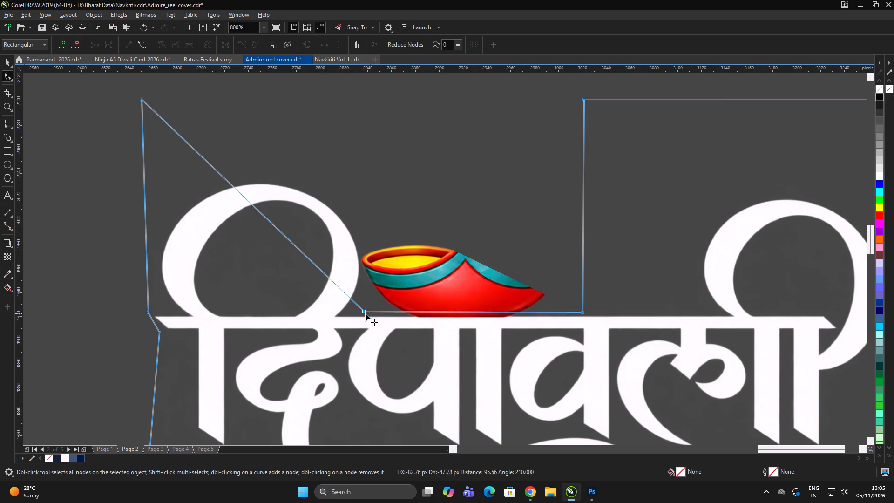
left_click_drag(366, 313, 366, 322)
Fine-tune the two lowered nodes so the cut edge runs along the top line of दिपावली, removing the diya's red base.
scroll(365, 319, "up", 2)
left_click_drag(348, 294, 348, 303)
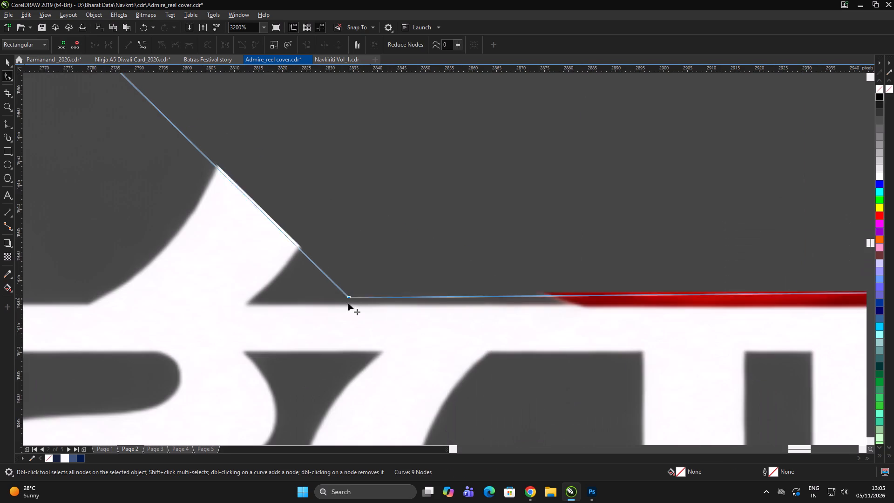
left_click_drag(348, 303, 347, 308)
scroll(315, 307, "down", 3)
scroll(523, 297, "up", 2)
left_click_drag(535, 300, 539, 309)
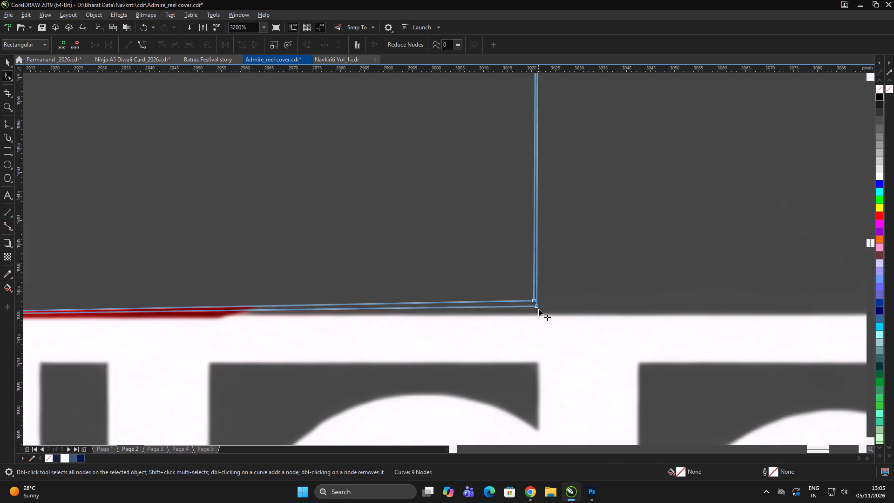
left_click_drag(539, 309, 548, 318)
Add another edge node to the copy and shape it around दि, restoring the full loop without the diya.
scroll(595, 281, "down", 3)
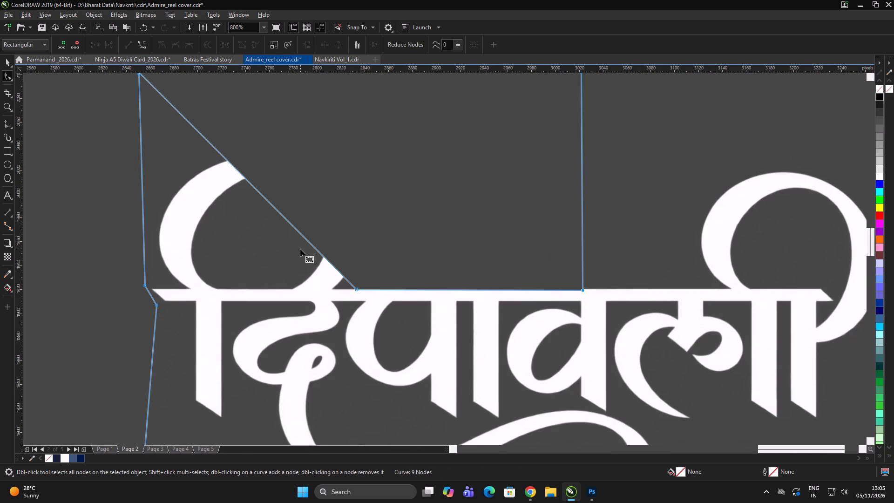
double_click(309, 242)
left_click_drag(310, 241, 383, 133)
left_click_drag(383, 135, 368, 154)
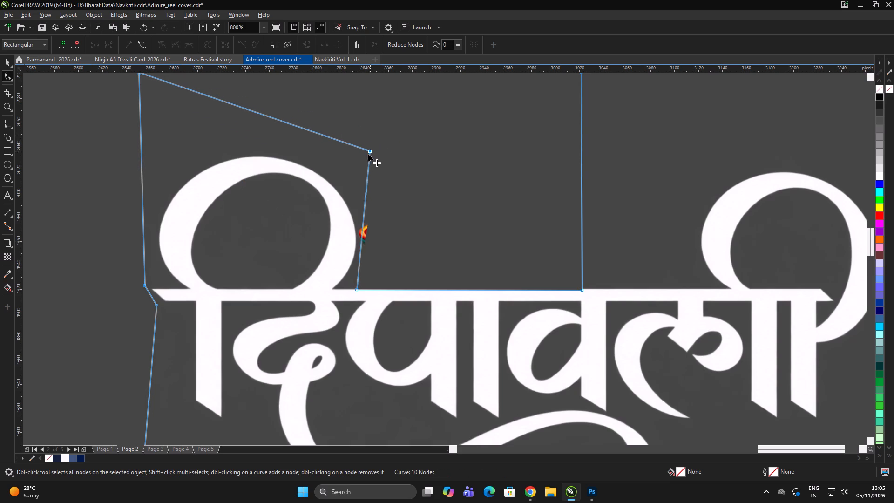
left_click_drag(368, 154, 361, 156)
scroll(368, 174, "down", 2)
key("space")
left_click(543, 304)
left_click_drag(545, 304, 541, 302)
scroll(291, 333, "down", 2)
left_click(314, 353)
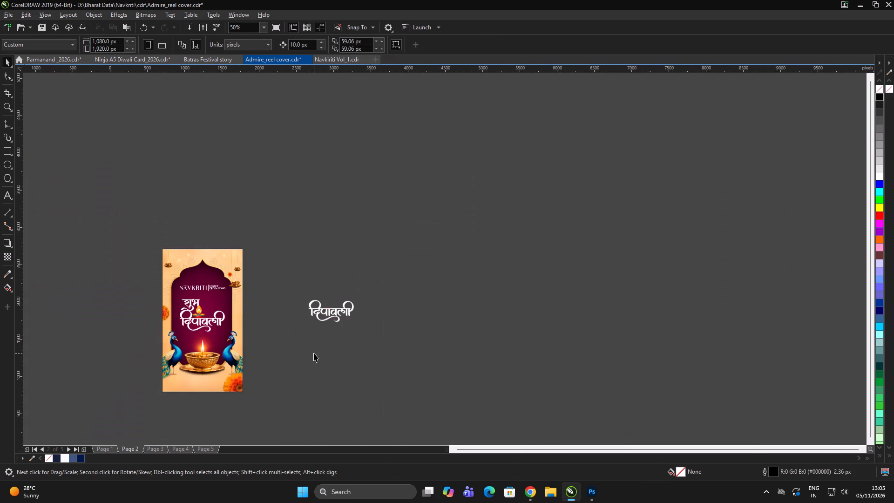
left_click_drag(314, 353, 307, 353)
Place a duplicate of शुभ centrally above the diya-free दिपावली beside the page.
scroll(234, 341, "up", 2)
left_click(88, 192)
left_click_drag(89, 184, 650, 178)
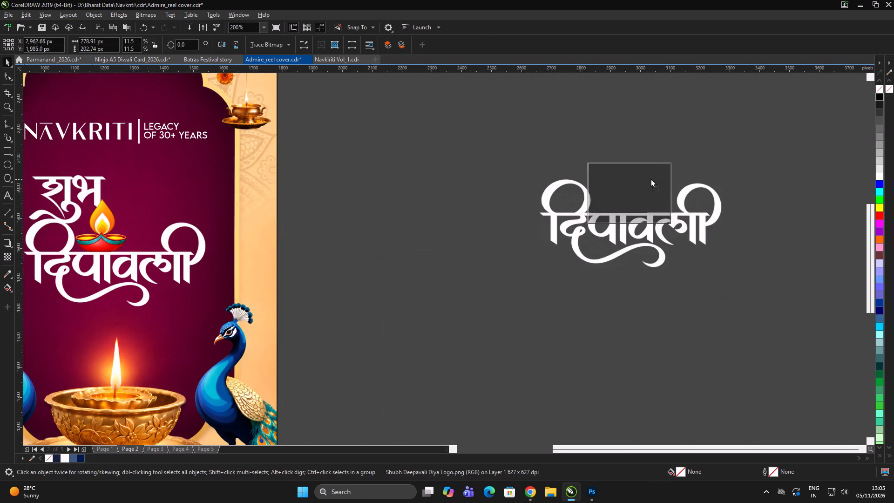
left_click_drag(650, 178, 648, 177)
right_click(649, 178)
scroll(649, 166, "up", 1)
left_click_drag(653, 206, 657, 194)
left_click(659, 189)
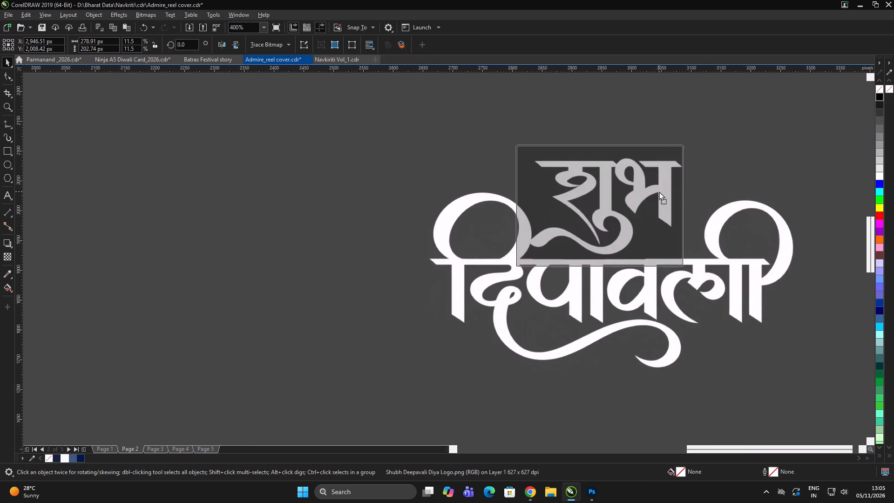
scroll(411, 251, "down", 3)
left_click(421, 354)
left_click(426, 354)
Move the page's दिपावली with its diya off the arch to the empty area above the new lettering.
left_click_drag(172, 281, 376, 206)
scroll(378, 205, "up", 3)
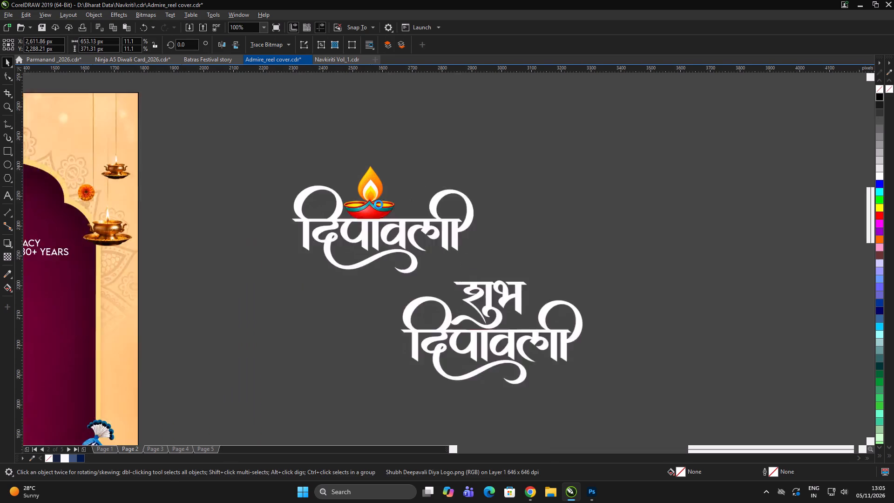
Crop the moved दिपावली image down to just the diya, about 191 px wide.
scroll(382, 123, "up", 2)
scroll(303, 221, "down", 1)
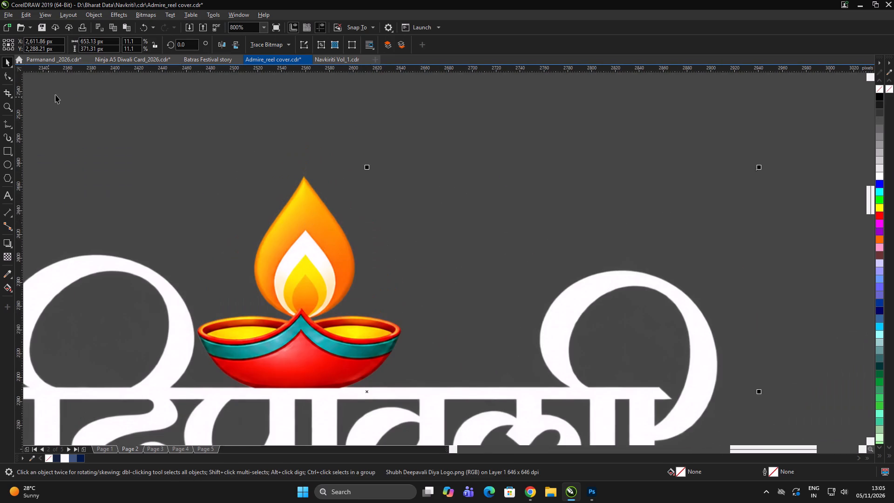
left_click(7, 92)
left_click_drag(187, 147, 414, 386)
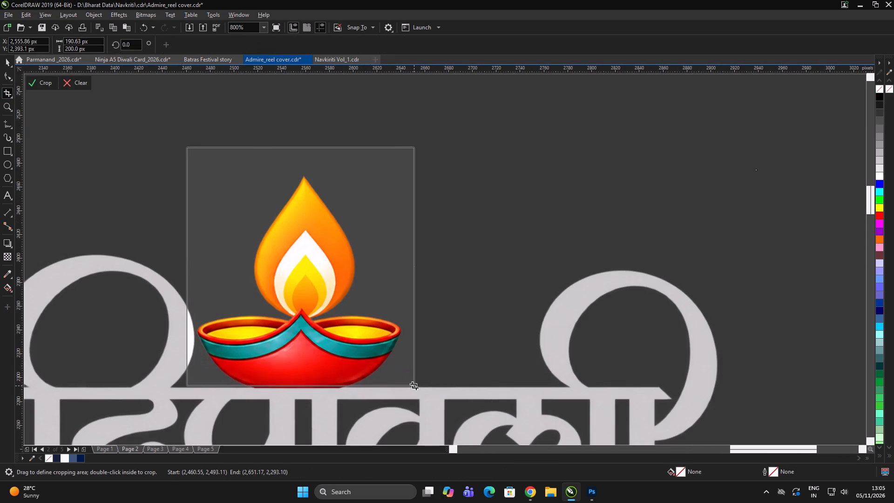
left_click_drag(414, 386, 414, 387)
double_click(324, 310)
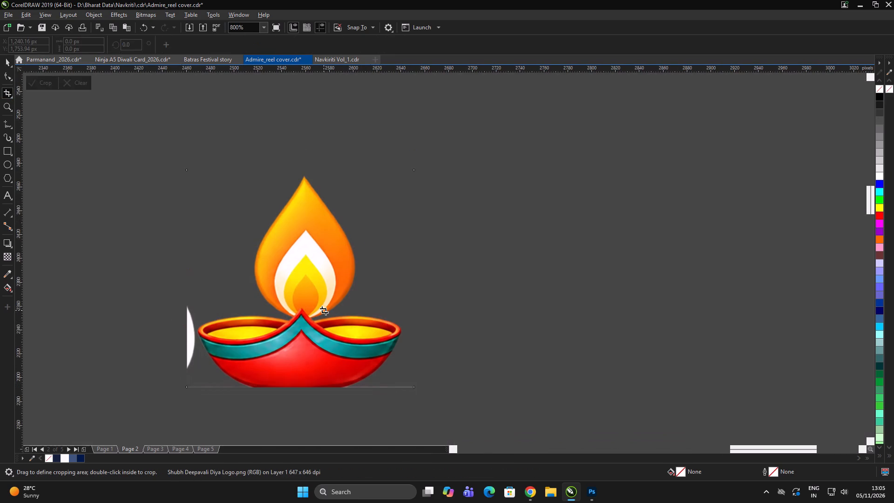
key("space")
Trim the leftover white stroke beside the cropped diya by moving its lower corner node inward with the Shape tool.
key("F10")
left_click_drag(141, 357, 456, 387)
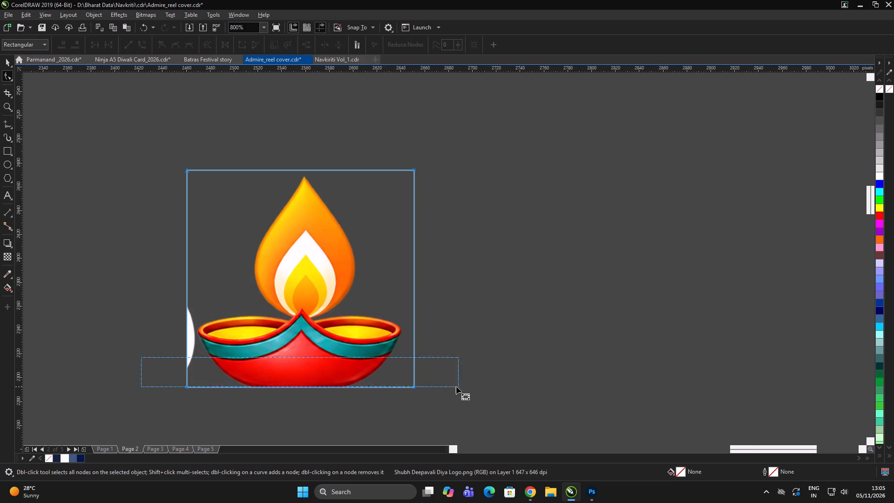
left_click_drag(456, 387, 451, 389)
scroll(410, 399, "up", 1)
left_click(417, 376)
scroll(452, 369, "down", 2)
double_click(521, 361)
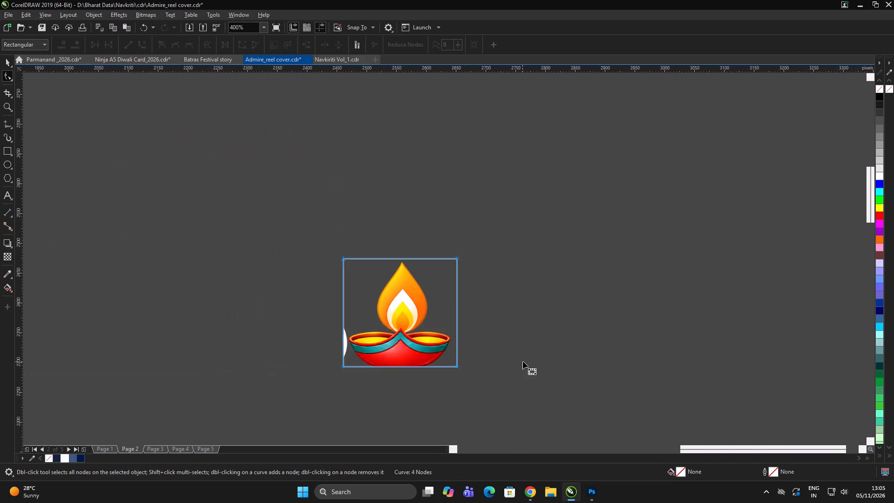
scroll(363, 364, "up", 2)
left_click(352, 346)
left_click(284, 373)
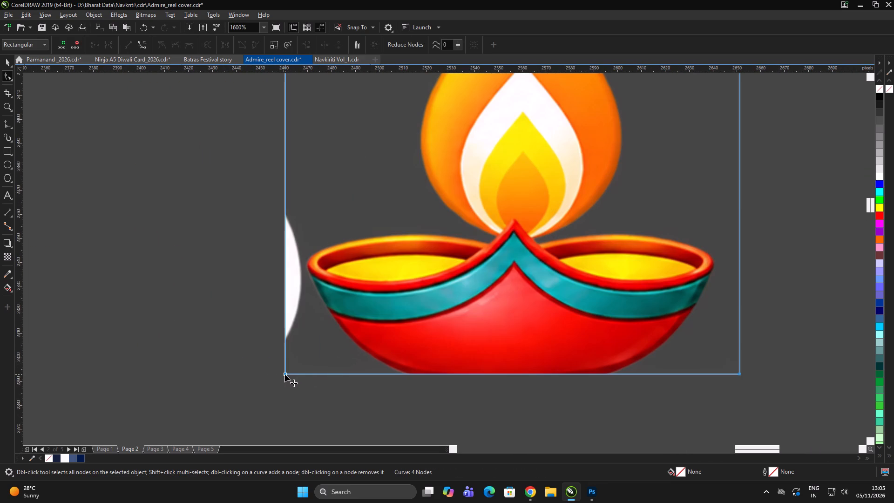
key("space")
double_click(306, 356)
key("F10")
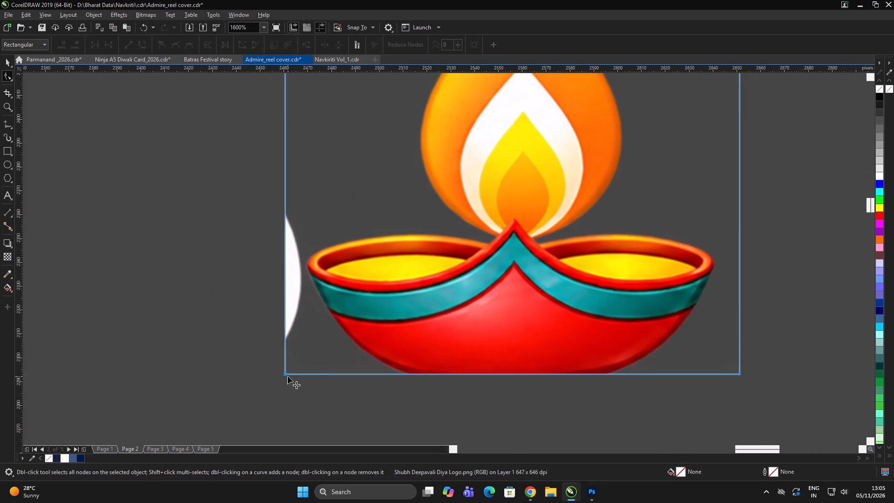
left_click_drag(288, 375, 314, 370)
scroll(277, 360, "down", 3)
key("space")
left_click(289, 394)
left_click(294, 396)
left_click(326, 345)
Duplicate the trimmed diya and move the copy onto the off-page शुभ दिपावली lettering.
scroll(310, 315, "down", 3)
left_click_drag(319, 321, 378, 351)
right_click_drag(378, 351, 383, 362)
scroll(386, 366, "up", 3)
left_click_drag(361, 318, 417, 420)
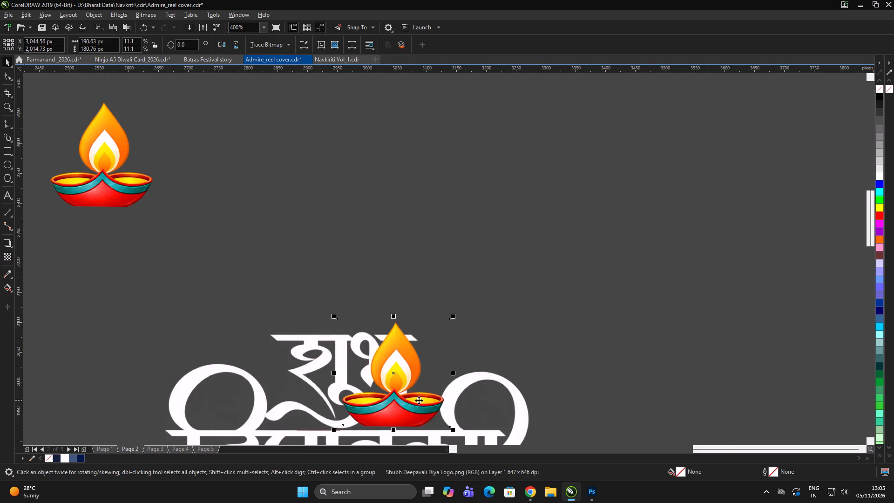
left_click_drag(408, 396, 423, 405)
Shrink the diya copy to about 98 by 93 px and set it on दिपावली's top line, beside the end of शुभ.
left_click_drag(470, 325, 460, 358)
scroll(428, 415, "up", 1)
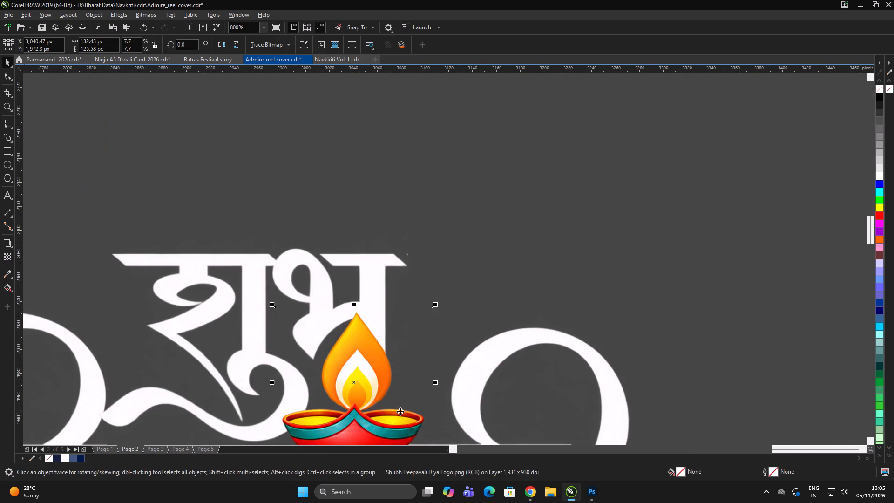
left_click_drag(355, 415, 369, 410)
scroll(390, 374, "down", 2)
scroll(407, 356, "up", 2)
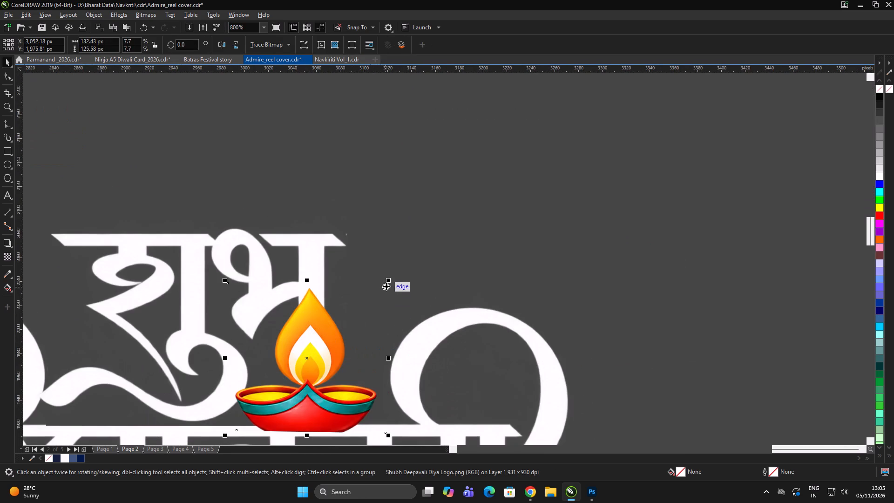
left_click_drag(389, 280, 386, 300)
left_click_drag(326, 386, 337, 398)
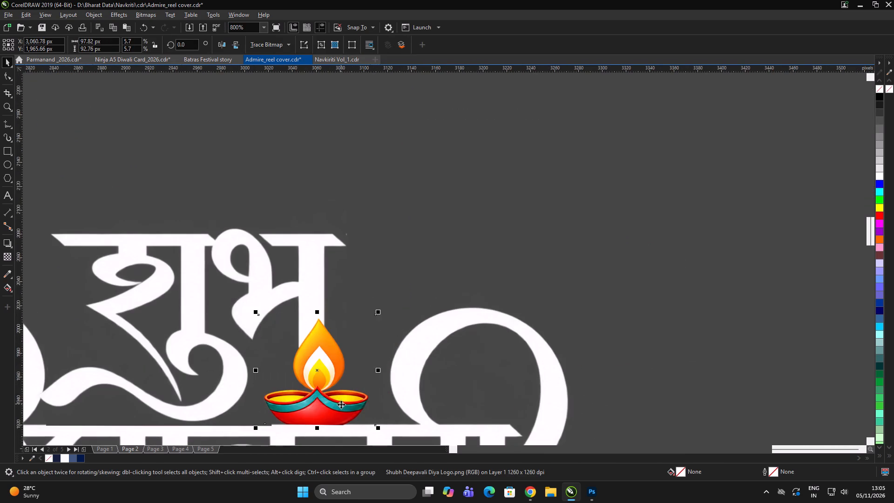
left_click_drag(340, 405, 350, 404)
left_click_drag(350, 404, 357, 406)
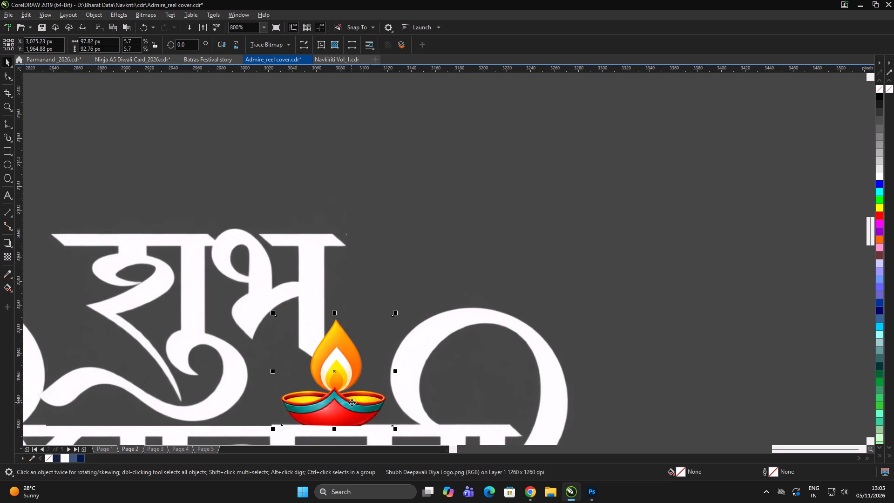
left_click(352, 402)
Fine-tune the small diya's position between the end of शुभ and the last loop of दिपावली.
scroll(361, 331, "down", 3)
left_click(533, 307)
triple_click(544, 306)
left_click(555, 301)
scroll(361, 339, "up", 2)
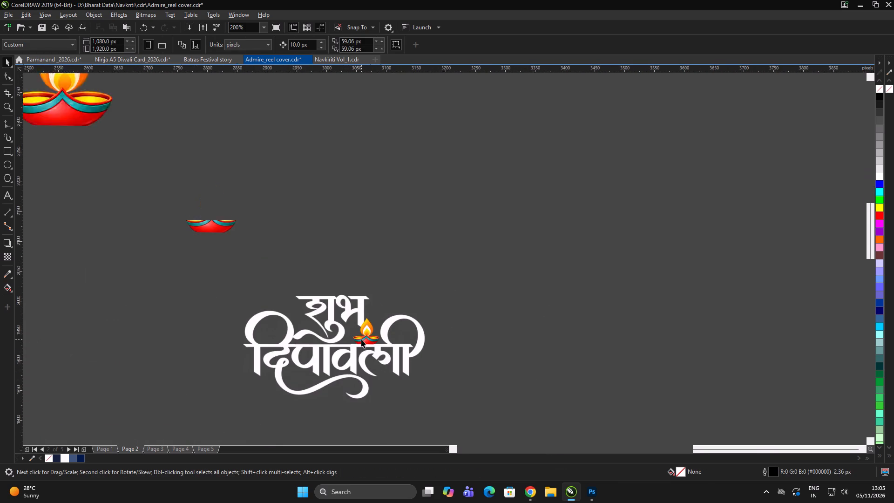
left_click(375, 342)
left_click_drag(442, 364, 447, 371)
scroll(418, 352, "up", 1)
left_click_drag(407, 346, 407, 341)
scroll(394, 338, "down", 3)
left_click(576, 310)
left_click(581, 309)
Group the off-page शुभ, दिपावली and small diya into one greeting.
left_click_drag(617, 166, 27, 488)
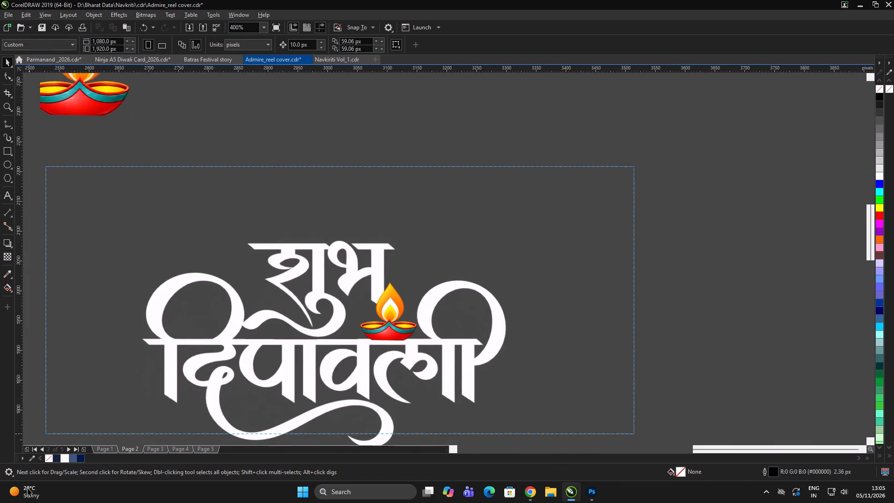
left_click_drag(27, 488, 33, 491)
scroll(433, 210, "down", 4)
left_click(511, 184)
left_click_drag(516, 186, 230, 338)
key("ctrl+g")
left_click(486, 270)
left_click_drag(482, 269, 399, 226)
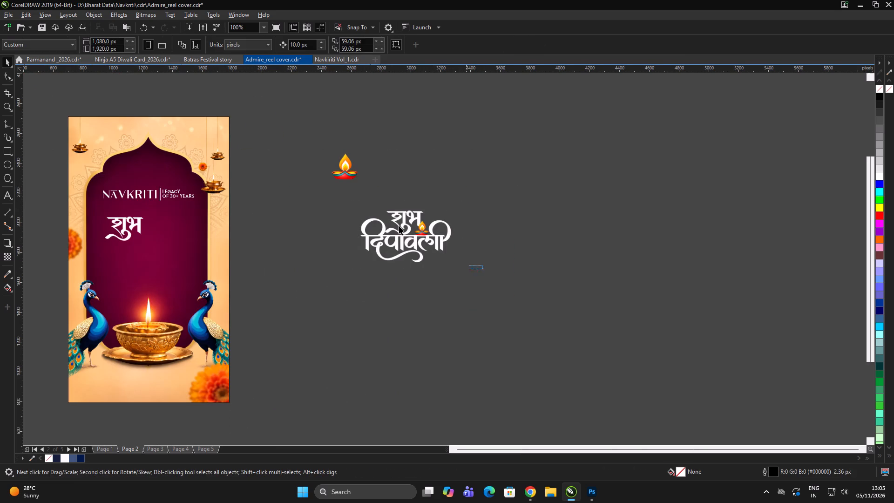
Delete the spare diya beside the page and the leftover शुभ lettering on the maroon arch.
left_click_drag(399, 226, 461, 265)
left_click_drag(399, 137, 244, 225)
key("Delete")
left_click(205, 281)
left_click(132, 227)
key("Delete")
Move the grouped शुभ दिपावली greeting onto the maroon arch and centre it horizontally on the background image.
left_click(394, 281)
left_click(421, 249)
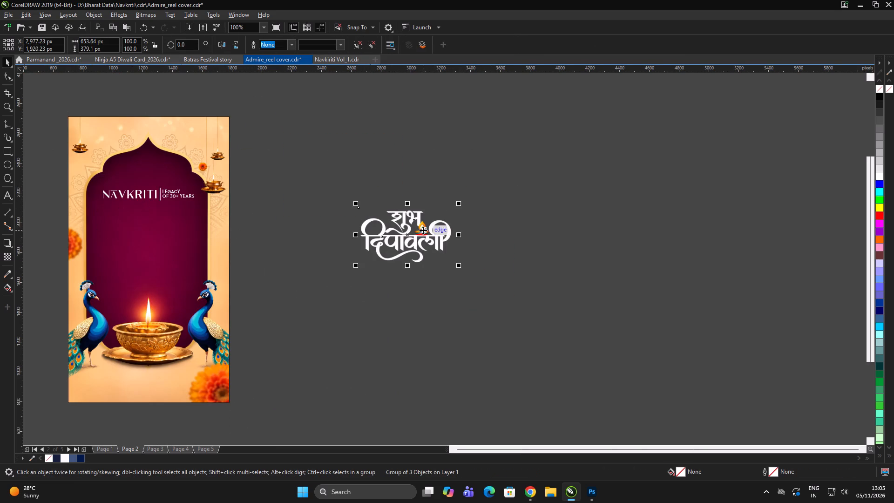
left_click_drag(422, 229, 158, 246)
scroll(410, 285, "down", 1)
scroll(313, 271, "up", 2)
left_click(290, 340, "shift")
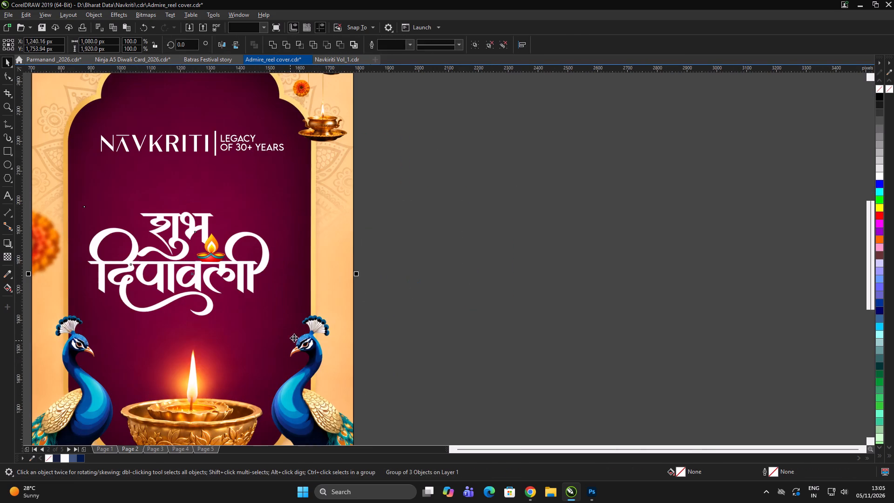
key("c")
left_click(440, 274)
left_click_drag(437, 273, 427, 274)
Enlarge the greeting to about 750 by 435 px and raise it slightly between the NAVKRITI logo and the large diya.
left_click(248, 269)
left_click_drag(294, 321, 299, 335, "shift")
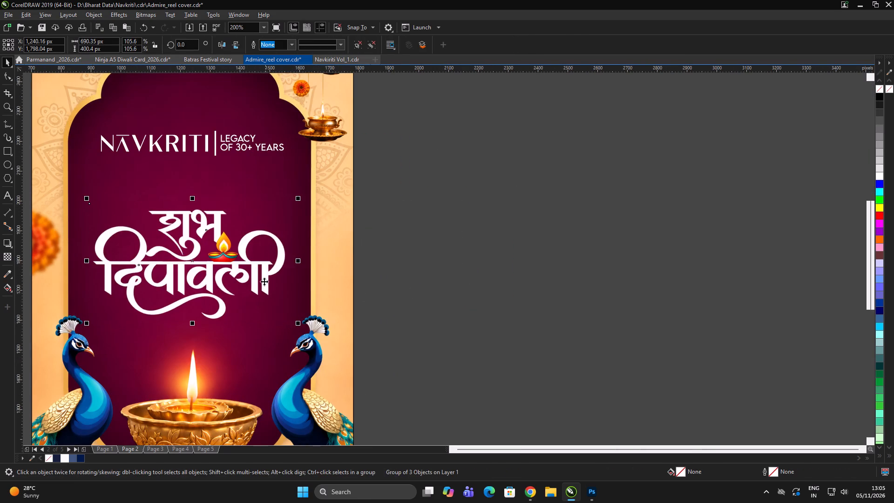
left_click_drag(256, 271, 257, 265)
left_click(395, 249)
scroll(366, 233, "down", 2)
left_click(438, 229)
scroll(360, 221, "up", 1)
left_click(327, 260)
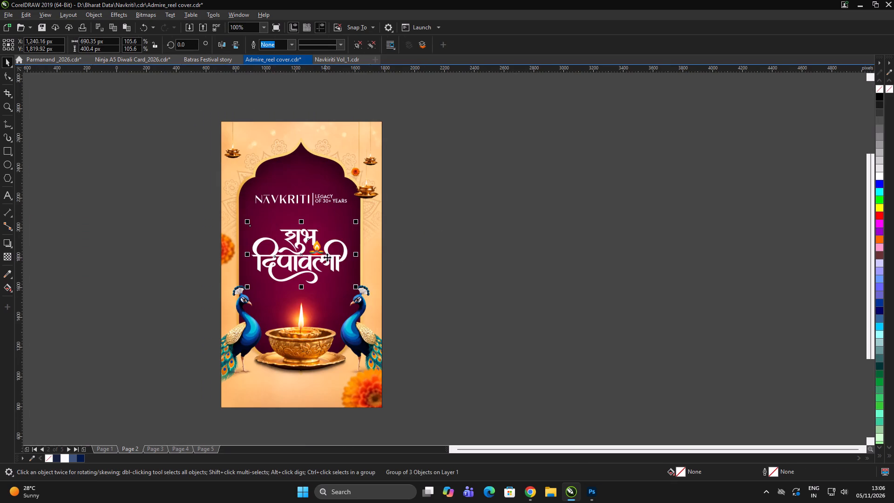
left_click_drag(358, 222, 362, 219)
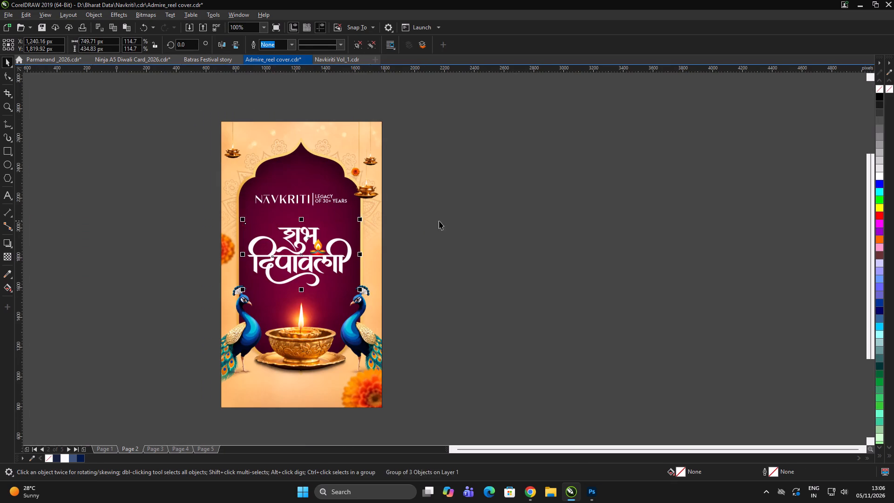
left_click(441, 220)
left_click(448, 220)
Group all elements of the maroon arch story design on Page 2.
scroll(364, 211, "down", 2)
left_click(499, 224)
left_click_drag(492, 219, 488, 217)
left_click_drag(462, 146, 215, 345)
key("ctrl+g")
left_click(480, 292)
left_click(484, 292)
left_click_drag(486, 292, 359, 325)
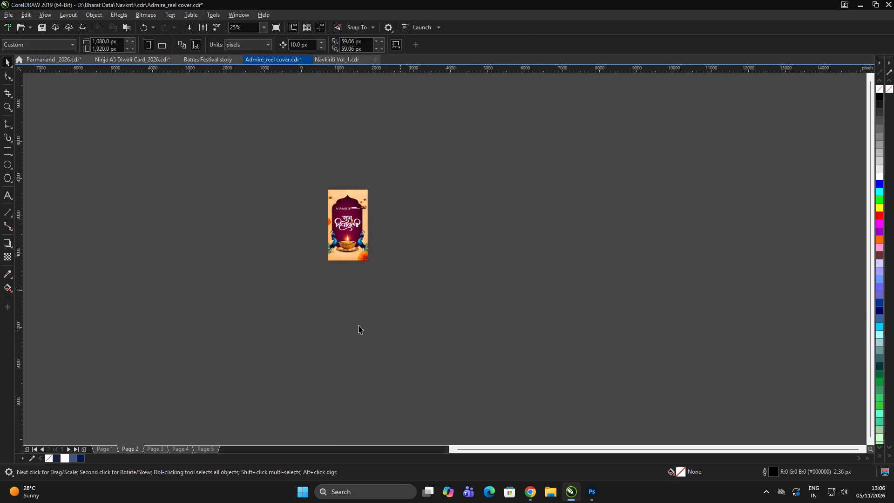
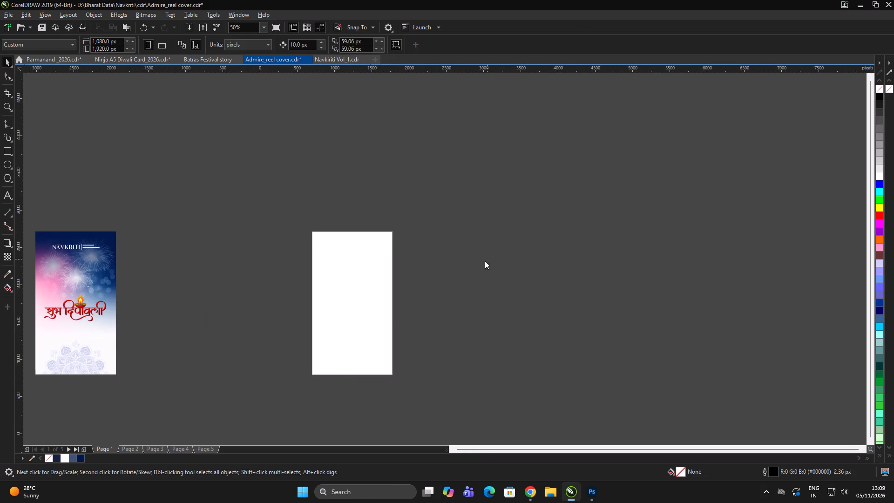
left_click(221, 153)
left_click(736, 409)
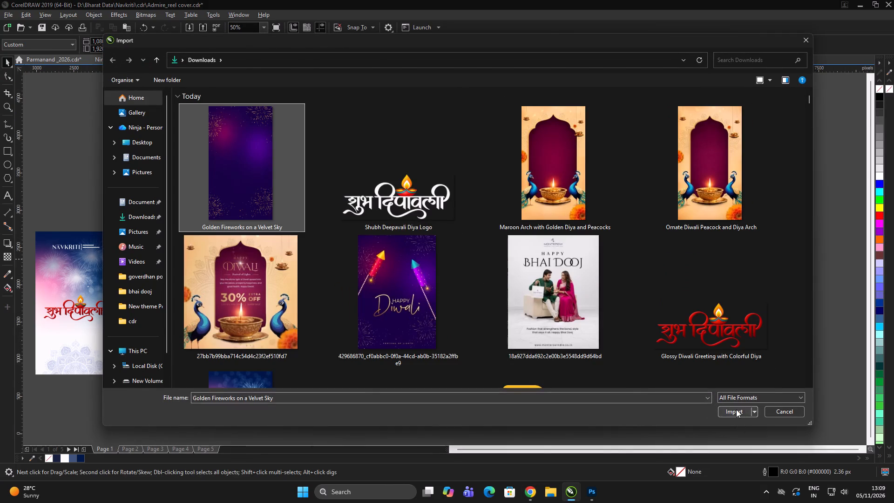
scroll(398, 260, "up", 1)
left_click_drag(263, 240, 446, 357)
left_click(467, 346)
left_click(364, 327)
scroll(379, 216, "down", 3)
left_click(420, 212)
left_click(423, 214)
left_click_drag(644, 256, 661, 267)
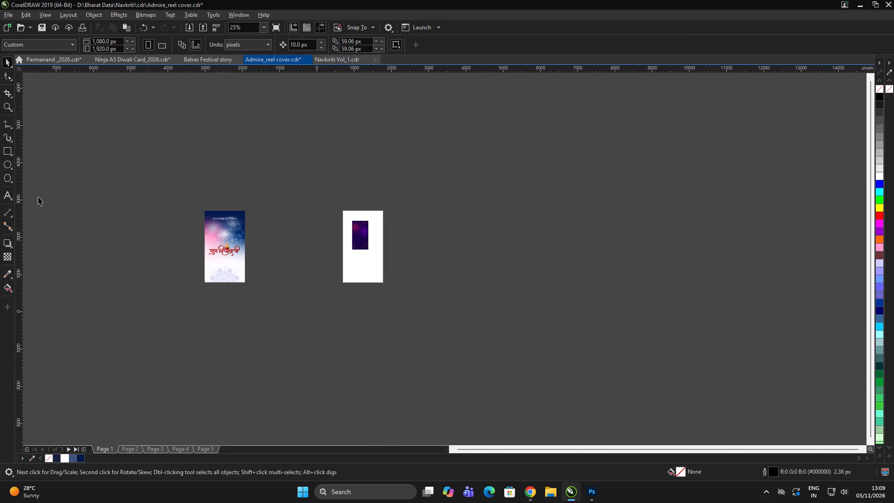
Create a page-sized 1,080 × 1,920 px rectangle on page 1 and delete the stray small rectangle beside the page.
double_click(8, 152)
left_click(494, 302)
scroll(332, 221, "up", 2)
key("space")
scroll(380, 237, "down", 2)
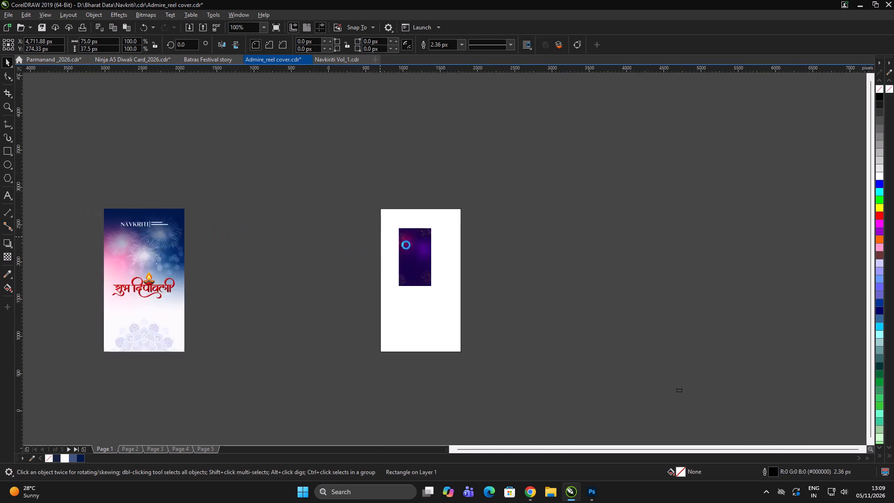
key("space")
key("space")
left_click_drag(589, 266, 420, 384)
key("Delete")
left_click(512, 339)
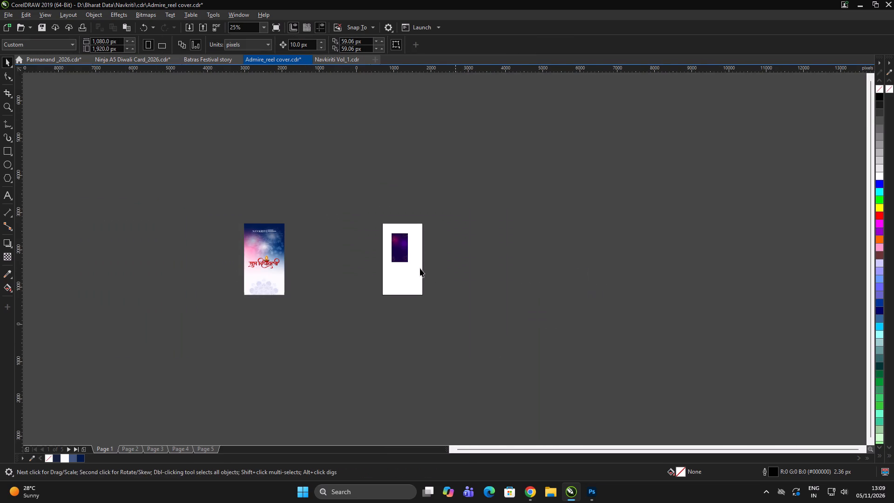
Align the fireworks image to the centre of the page-sized rectangle, both horizontally and vertically.
scroll(420, 266, "up", 2)
left_click(345, 210)
left_click(332, 375)
key("e")
key("c")
left_click_drag(550, 269, 545, 269)
left_click(316, 218)
left_click(340, 341, "shift")
key("e")
key("c")
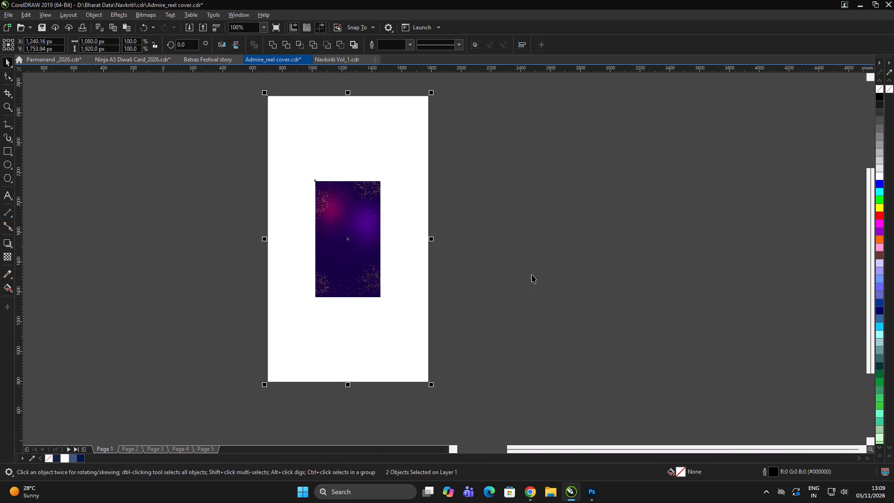
PowerClip the fireworks image inside the page-sized rectangle.
left_click(532, 274)
left_click(382, 229)
right_click(372, 199)
left_click(548, 286)
left_click(601, 257)
left_click(355, 222)
right_click(354, 200)
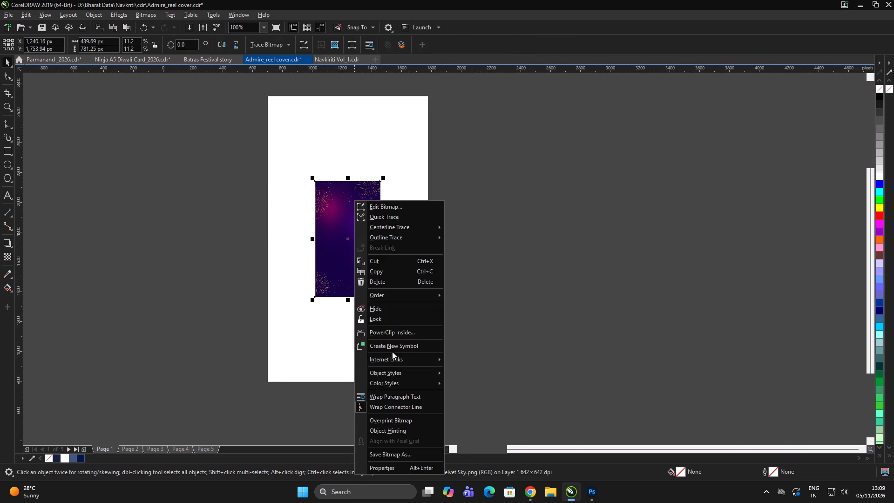
left_click(392, 329)
left_click_drag(358, 336, 362, 337)
left_click(573, 279)
Enlarge the clipped fireworks image proportionally from its centre until it fills the whole page frame.
left_click(355, 266, "alt")
left_click_drag(385, 299, 428, 360, "shift")
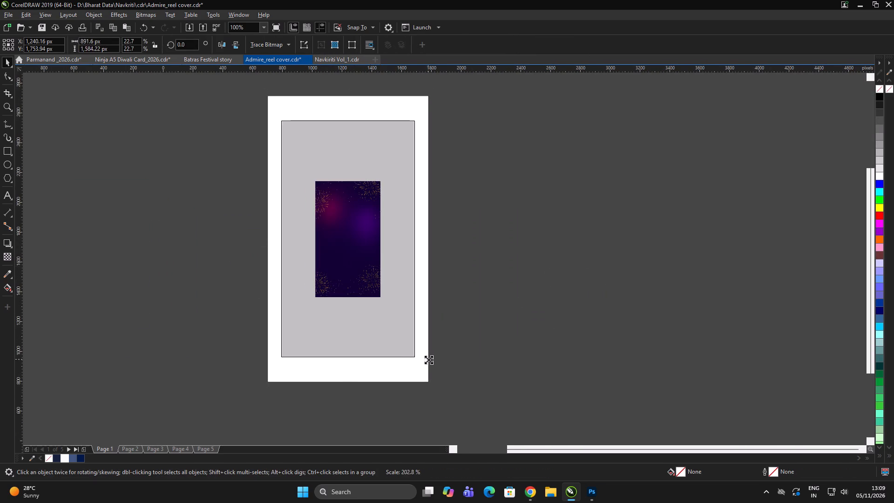
left_click_drag(428, 360, 445, 387, "shift")
double_click(571, 340)
left_click(574, 336)
left_click(576, 331)
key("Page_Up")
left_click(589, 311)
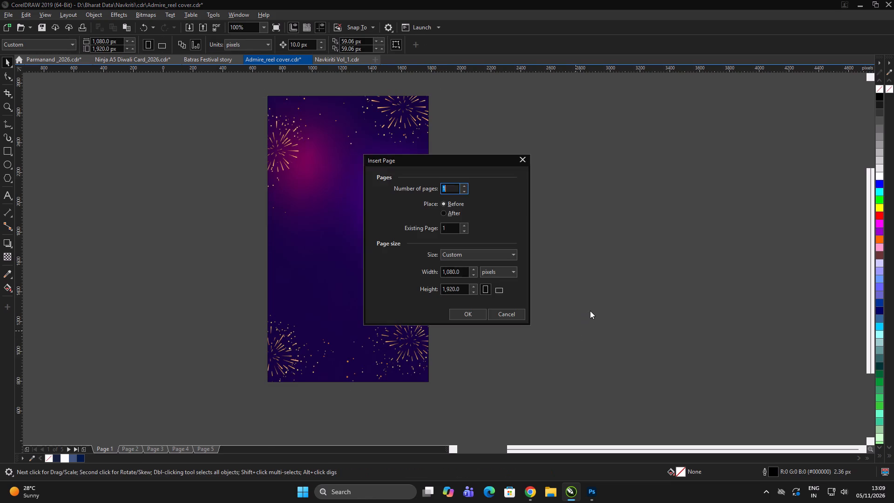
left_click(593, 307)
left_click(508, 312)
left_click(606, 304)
On page 2, ungroup the artwork and copy the white Navkriti logo and the शुभ दिपावली lettering together.
key("Page_Down")
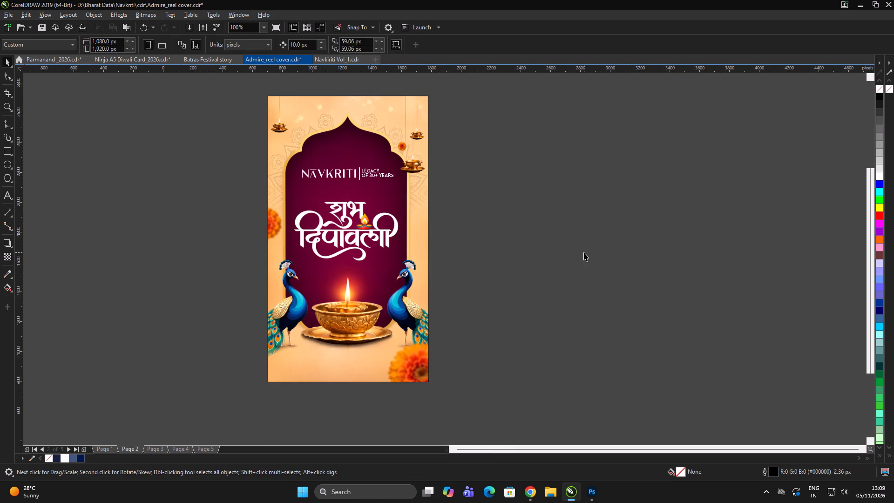
left_click_drag(493, 144, 218, 276)
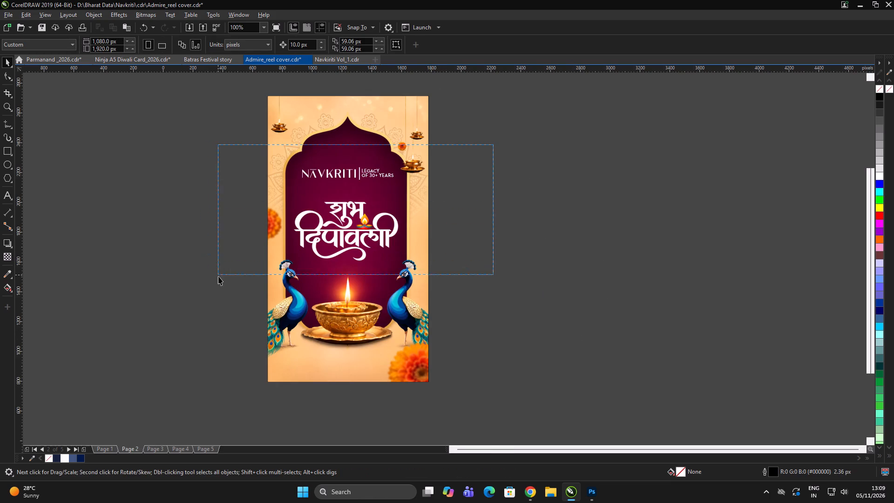
left_click_drag(218, 276, 219, 278)
key("ctrl+c")
left_click(401, 210)
key("ctrl+u")
left_click(516, 163)
left_click_drag(506, 150, 201, 276)
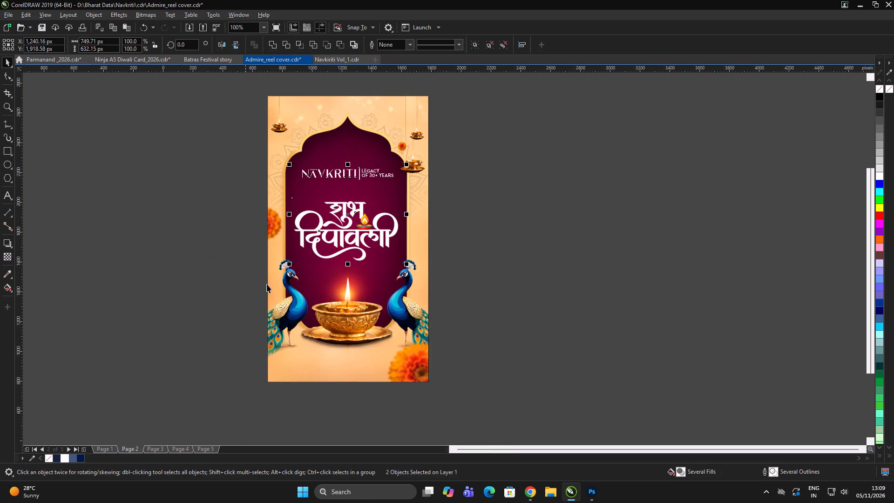
key("ctrl+c")
Paste the copied Navkriti logo and शुभ दिपावली lettering over the purple fireworks background on page 1.
double_click(586, 239)
left_click(148, 448)
double_click(611, 267)
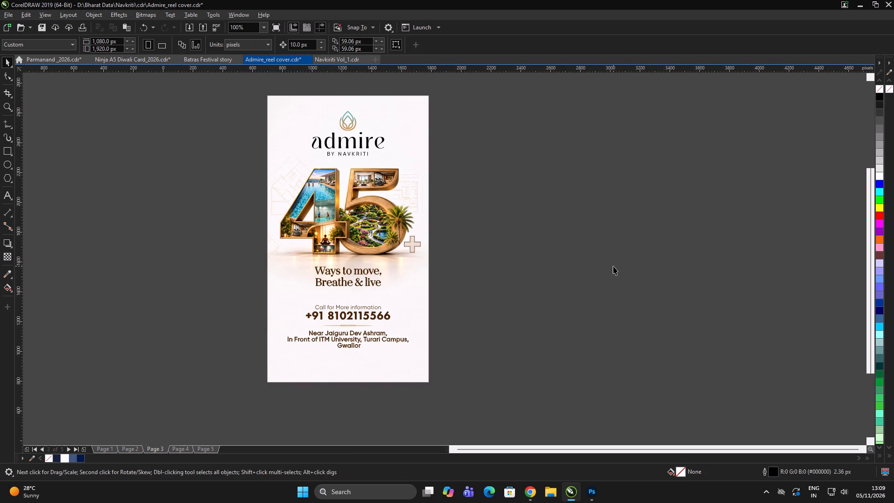
left_click_drag(599, 268, 487, 293)
left_click(106, 448)
double_click(509, 309)
key("ctrl+v")
left_click(598, 246)
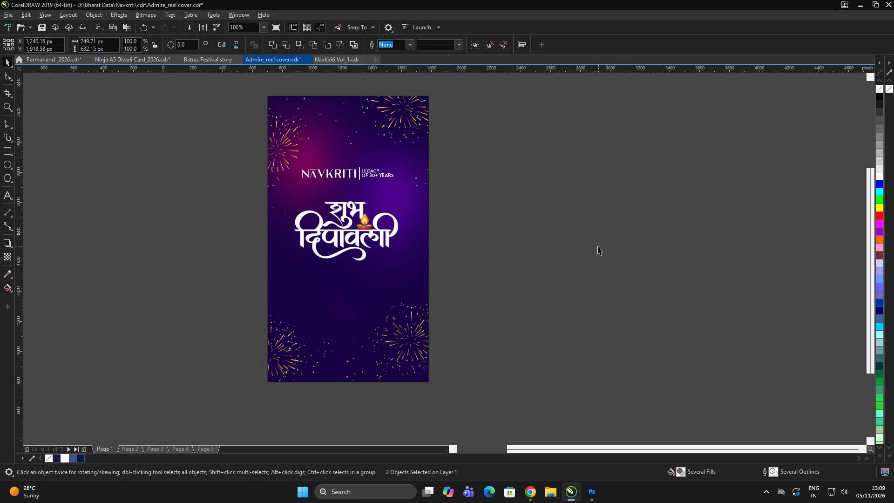
Group the parts of the शुभ दिपावली lettering with its diya on page 1.
left_click_drag(597, 246, 566, 245)
left_click_drag(480, 187, 196, 320)
key("ctrl+g")
left_click(406, 310, "shift")
left_click_drag(486, 267, 463, 265)
Move the शुभ दिपावली group slightly down from the Navkriti logo and enlarge it proportionally.
left_click(378, 241)
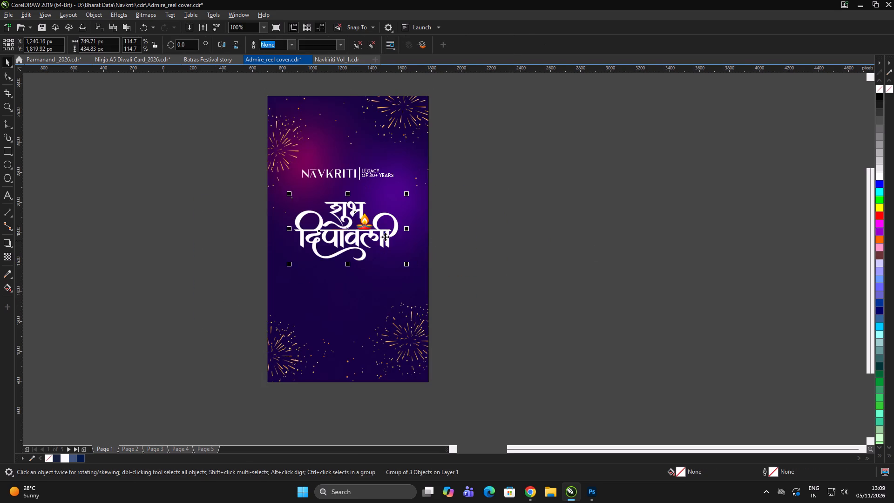
left_click_drag(385, 233, 385, 244)
left_click_drag(406, 272, 412, 282)
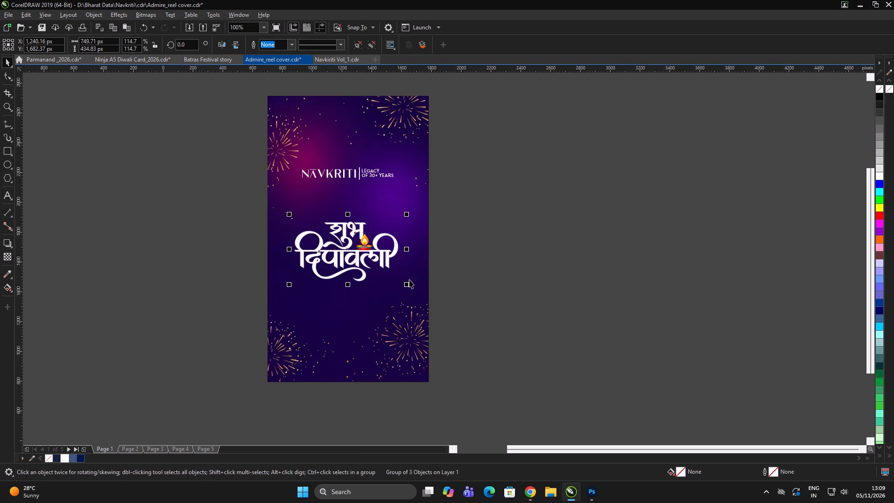
key("ctrl+z")
left_click_drag(407, 275, 415, 284)
double_click(538, 258)
left_click(544, 259)
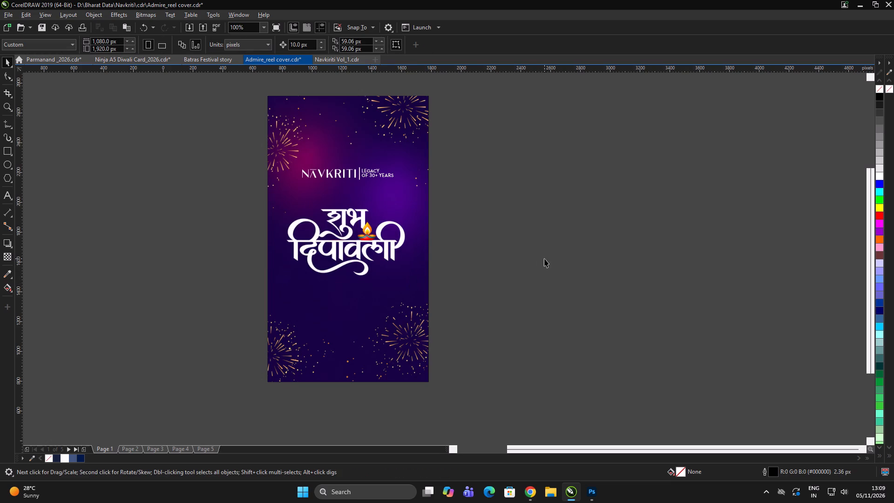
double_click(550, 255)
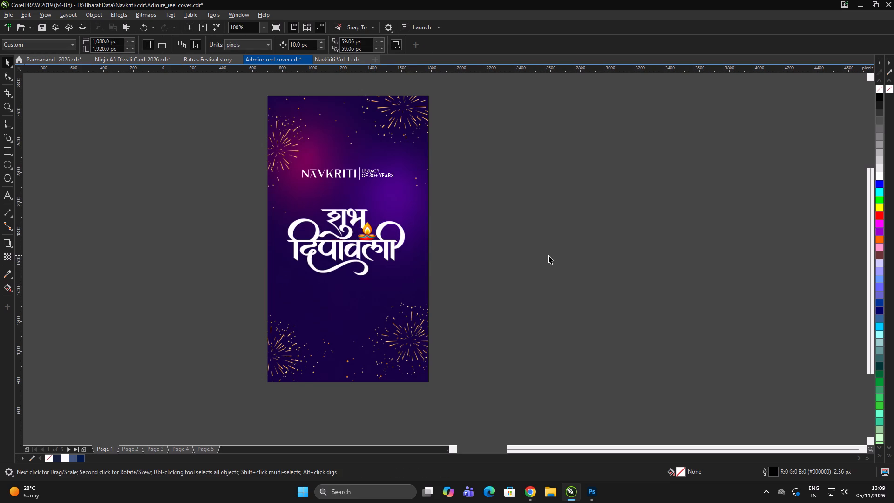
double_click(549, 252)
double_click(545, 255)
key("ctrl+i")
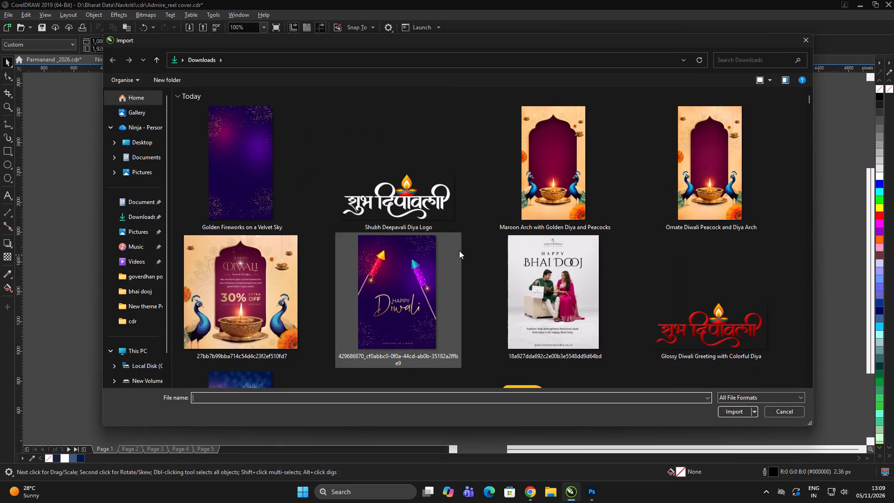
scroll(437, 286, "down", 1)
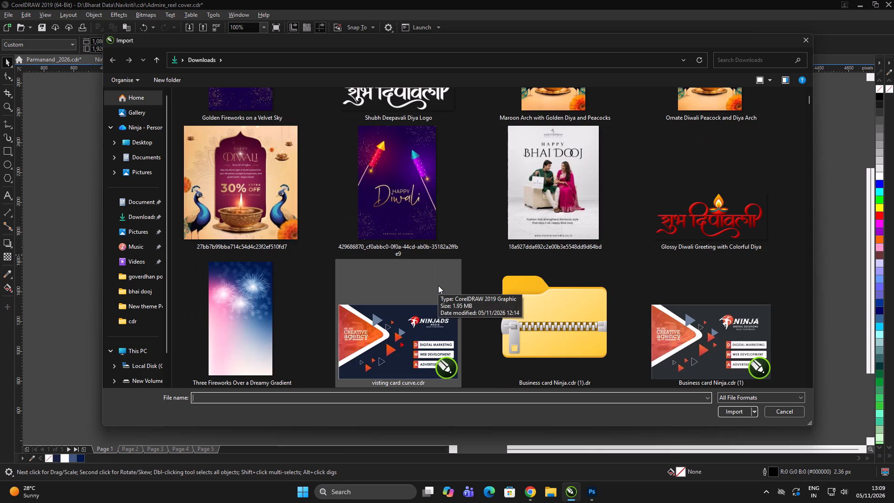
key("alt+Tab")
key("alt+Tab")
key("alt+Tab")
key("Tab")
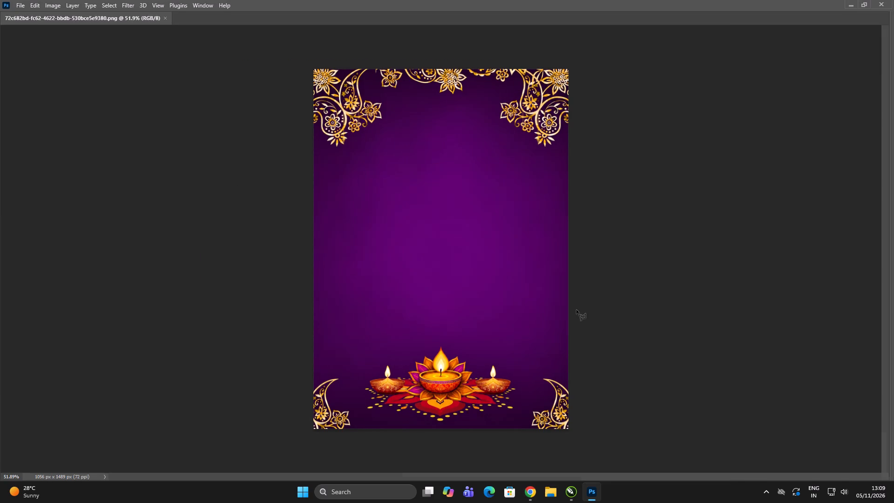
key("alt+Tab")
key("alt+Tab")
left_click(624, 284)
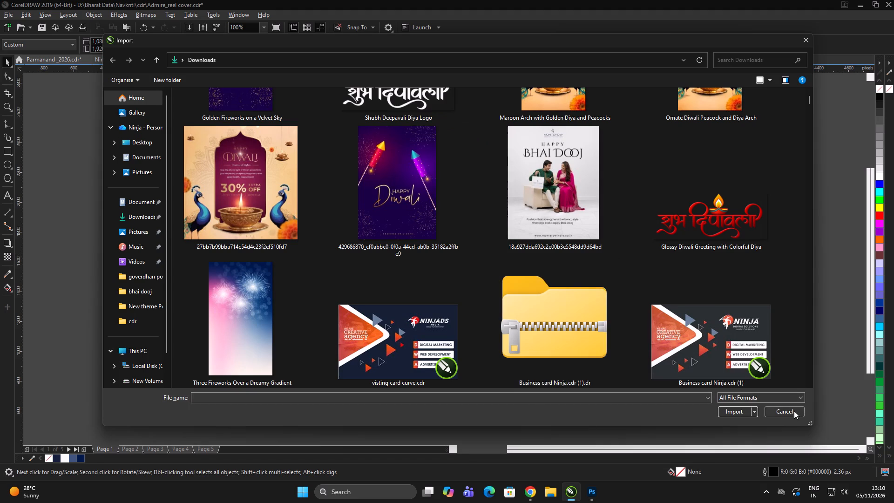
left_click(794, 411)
Enlarge the Navkriti logo proportionally about its centre to about 712 px wide.
scroll(398, 239, "up", 3)
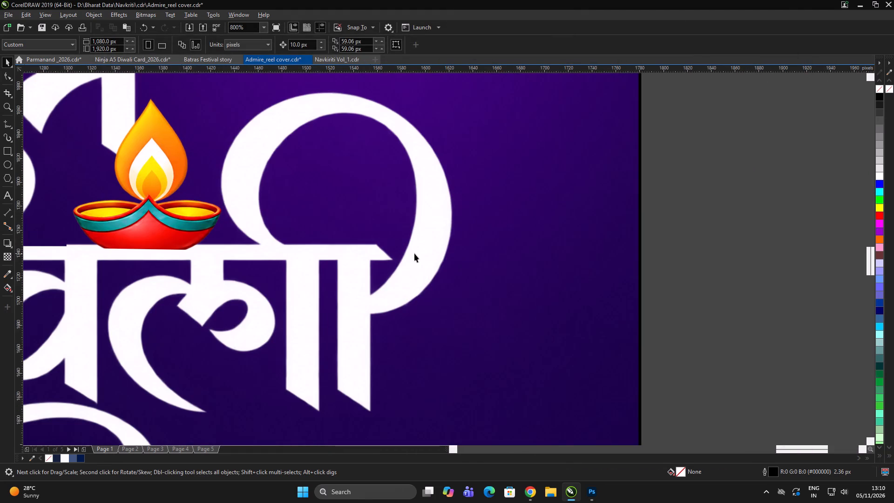
scroll(408, 244, "down", 1)
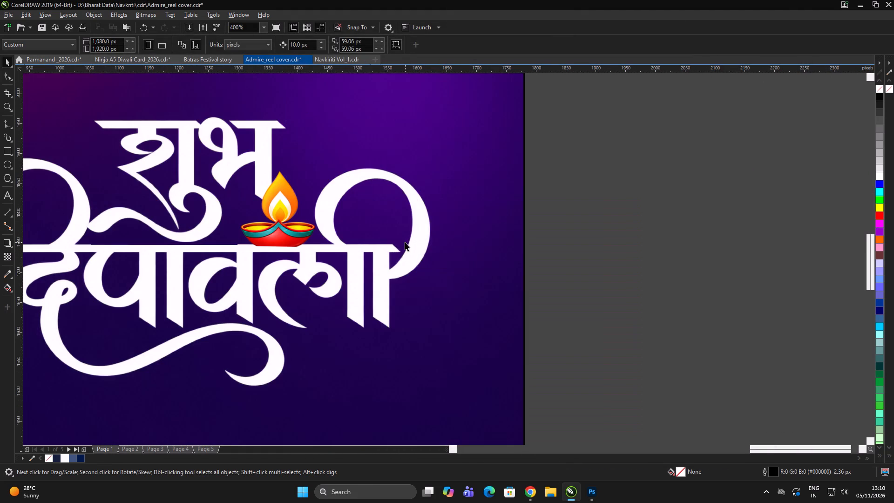
scroll(413, 243, "down", 2)
double_click(542, 245)
left_click(388, 177)
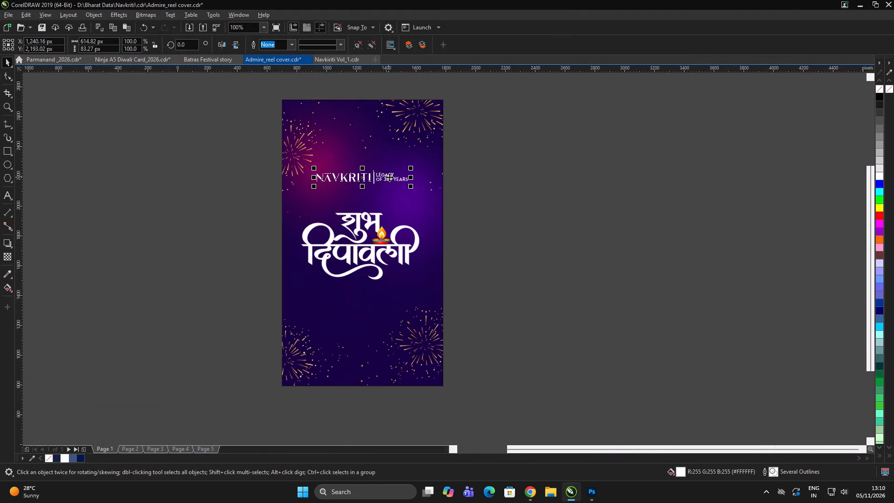
left_click_drag(414, 188, 421, 194)
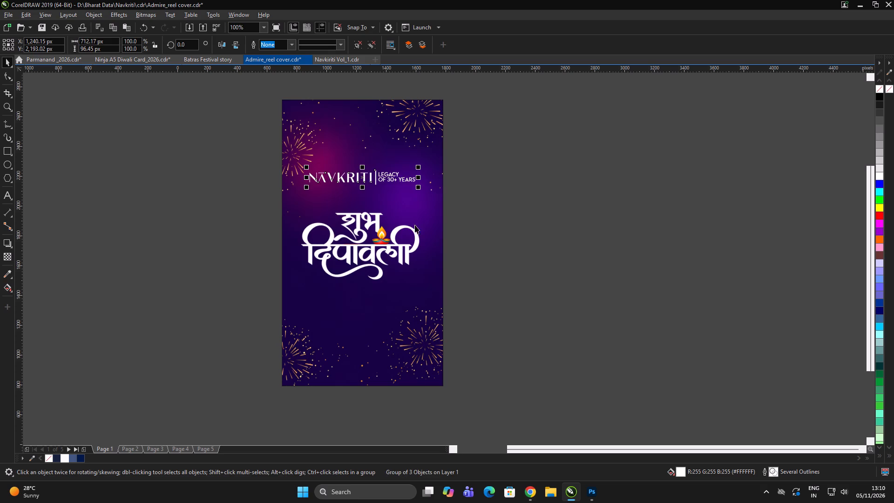
Group the Navkriti logo with the शुभ दिपावली lettering and centre the group vertically on the purple background.
left_click(380, 219, "shift")
key("ctrl+g")
left_click(389, 324, "shift")
key("e")
left_click(535, 273)
left_click(539, 272)
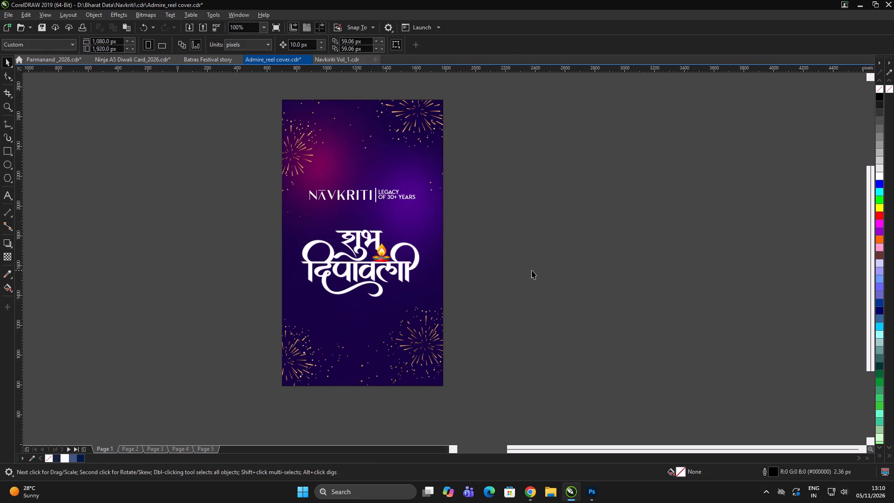
left_click(532, 270)
Enlarge the logo and lettering group proportionally about its centre, by about 5%.
left_click(369, 237)
left_click(430, 183)
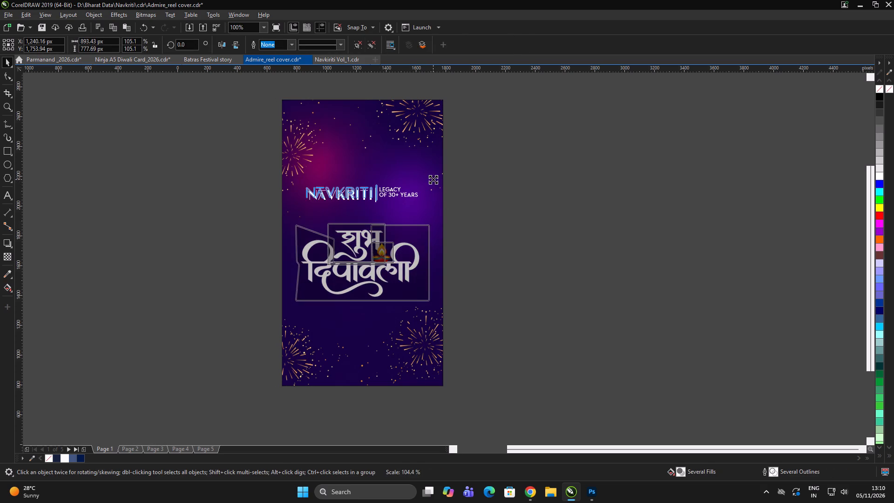
double_click(526, 191)
left_click(529, 191)
left_click(399, 195)
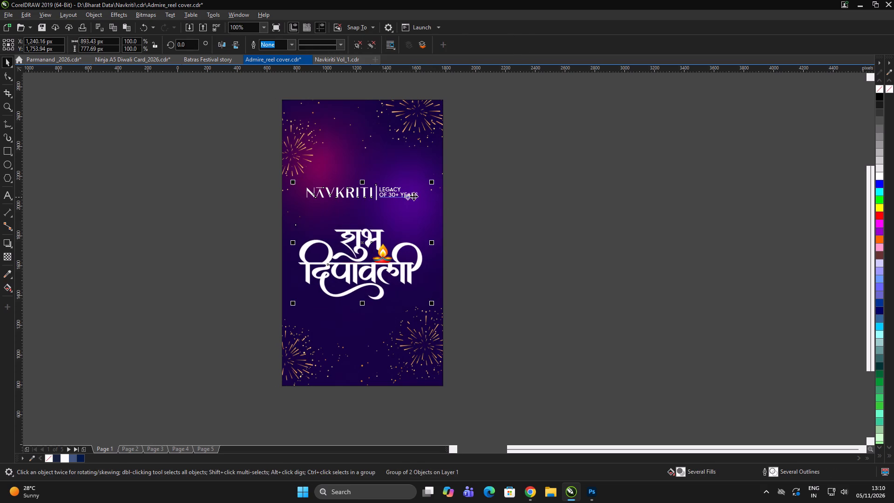
Remove the outline from the purple fireworks background's PowerClip frame.
left_click(505, 166, "ctrl")
key("ctrl+u")
left_click(526, 157, "ctrl")
left_click(397, 133)
right_click(879, 88)
left_click(618, 210)
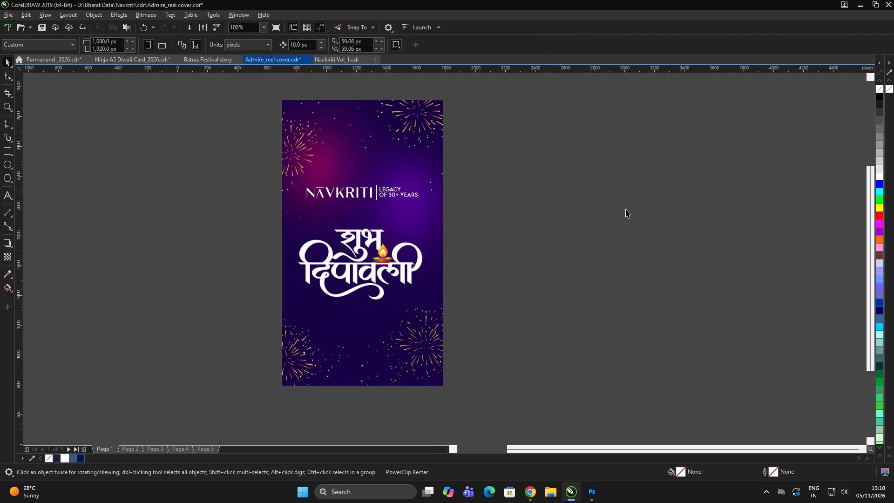
left_click(626, 209)
double_click(630, 206)
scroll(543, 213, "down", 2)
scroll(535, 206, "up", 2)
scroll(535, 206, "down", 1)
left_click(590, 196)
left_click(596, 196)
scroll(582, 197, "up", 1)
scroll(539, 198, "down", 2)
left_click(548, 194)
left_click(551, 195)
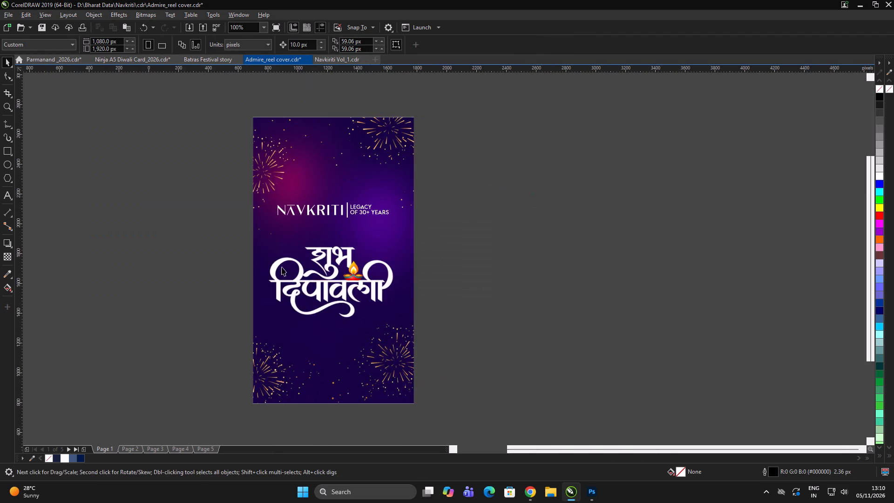
Clear any stray objects beside the page 1 artwork.
scroll(499, 203, "down", 2)
left_click(518, 208)
left_click_drag(518, 208, 489, 214)
left_click_drag(374, 143, 233, 355)
key("Delete")
left_click(214, 326)
left_click(223, 324)
left_click_drag(254, 319, 311, 320)
scroll(512, 207, "up", 1)
double_click(511, 211)
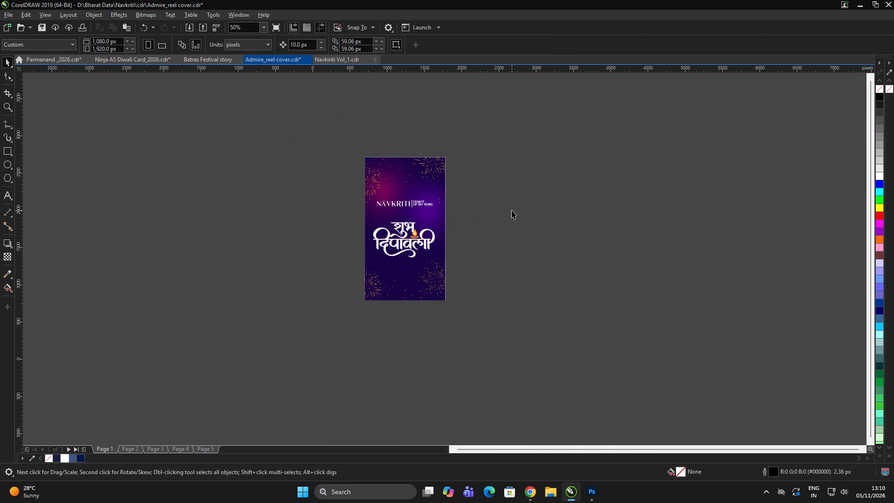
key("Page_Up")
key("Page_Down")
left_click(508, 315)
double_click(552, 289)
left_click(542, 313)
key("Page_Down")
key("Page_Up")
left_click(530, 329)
Group the purple fireworks background with the logo and lettering on page 1.
left_click_drag(538, 346, 293, 82)
key("ctrl+g")
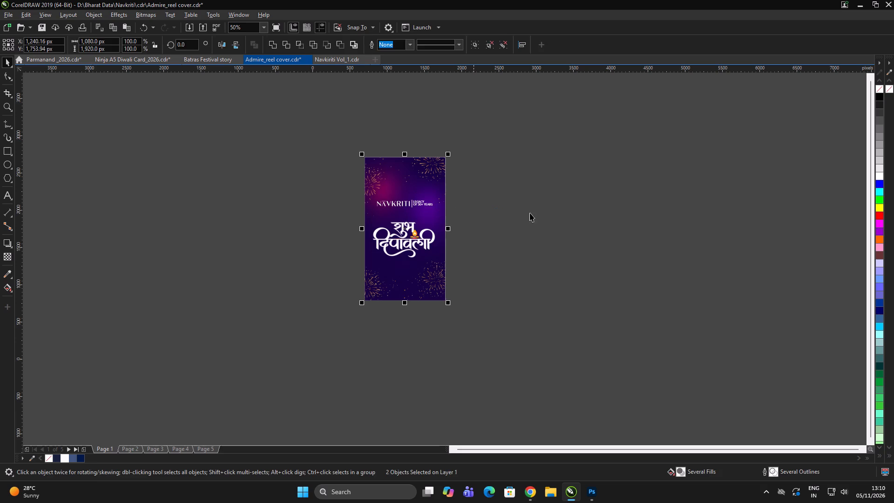
left_click(536, 211)
Start exporting the grouped design and set the destination to the Navkriti folder inside Bharat Data on drive D.
left_click(436, 209)
key("ctrl+e")
scroll(344, 184, "down", 8)
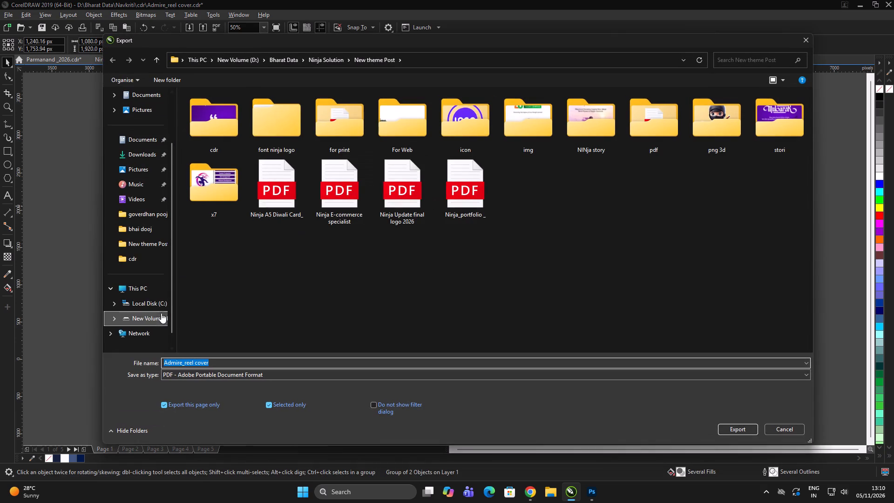
left_click(156, 314)
double_click(230, 125)
left_click(275, 189)
scroll(387, 185, "down", 1)
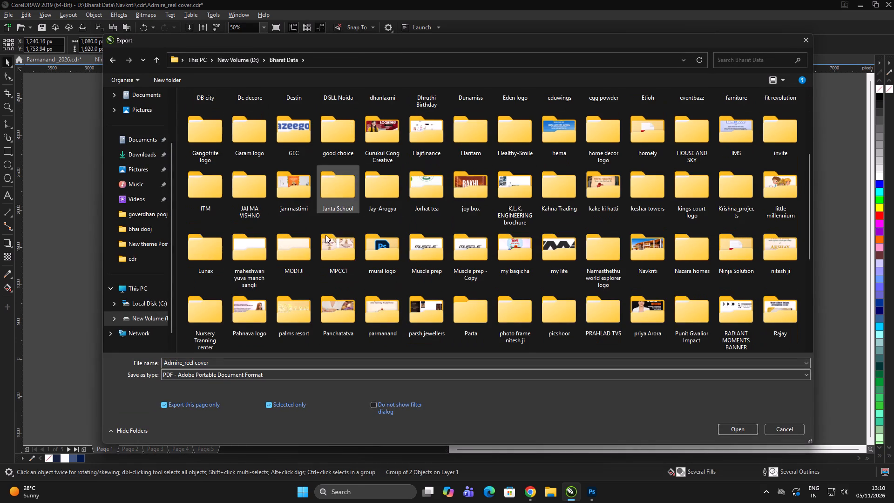
left_click(326, 231)
type("nav")
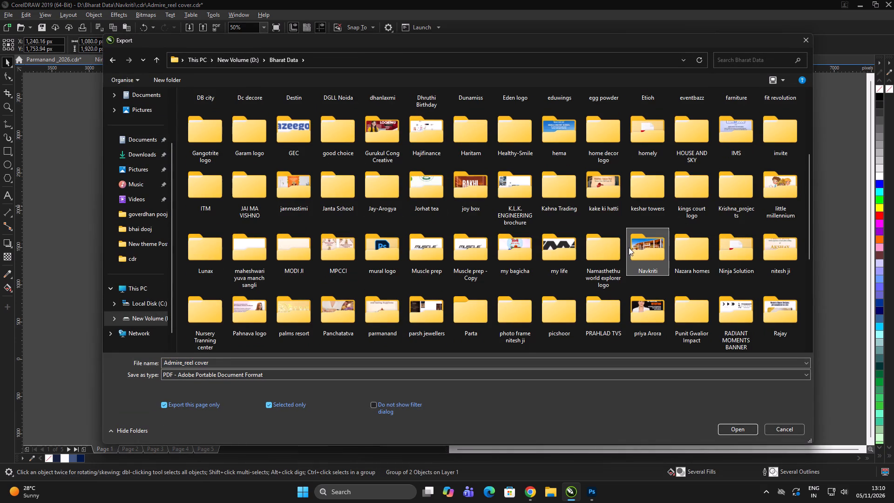
double_click(628, 247)
double_click(584, 218)
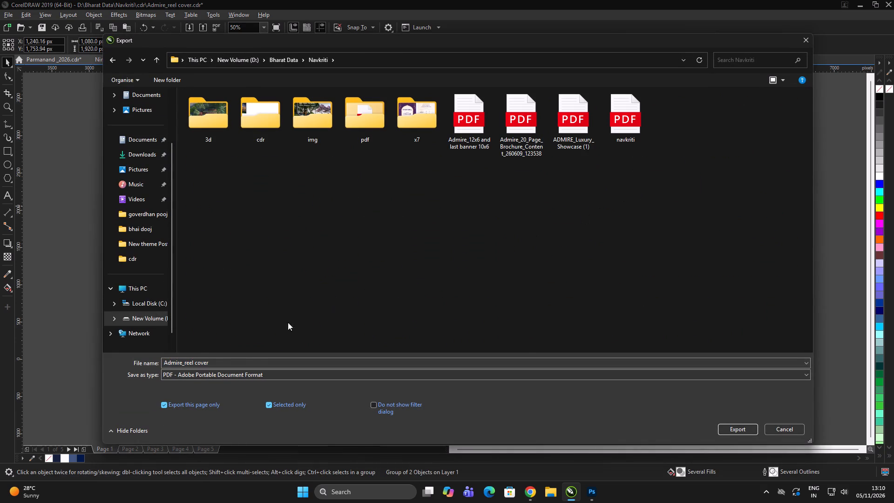
left_click(239, 376)
left_click(182, 166)
double_click(319, 112)
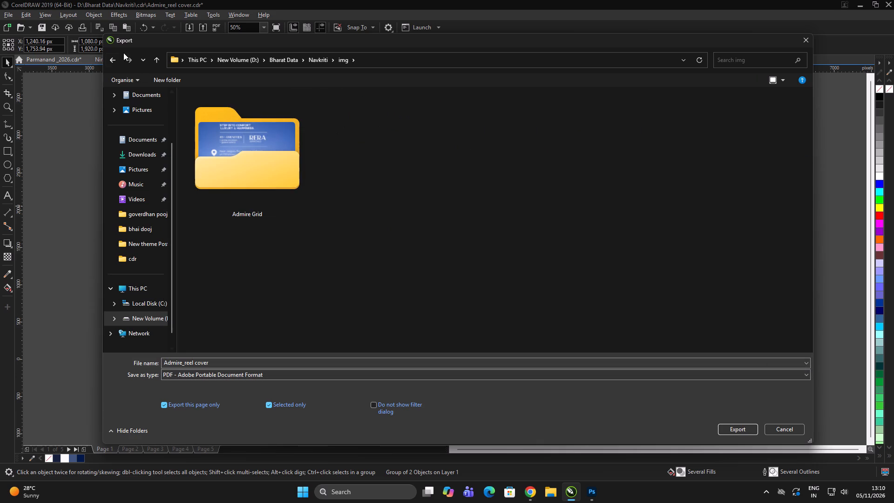
left_click(107, 55)
Name the export file diwlai cover_admire and copy that name.
left_click(234, 362)
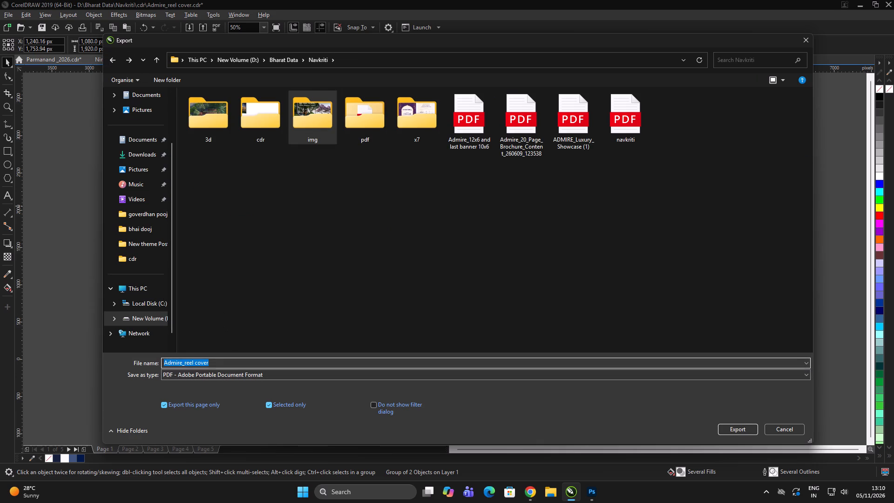
type("diwlai cover")
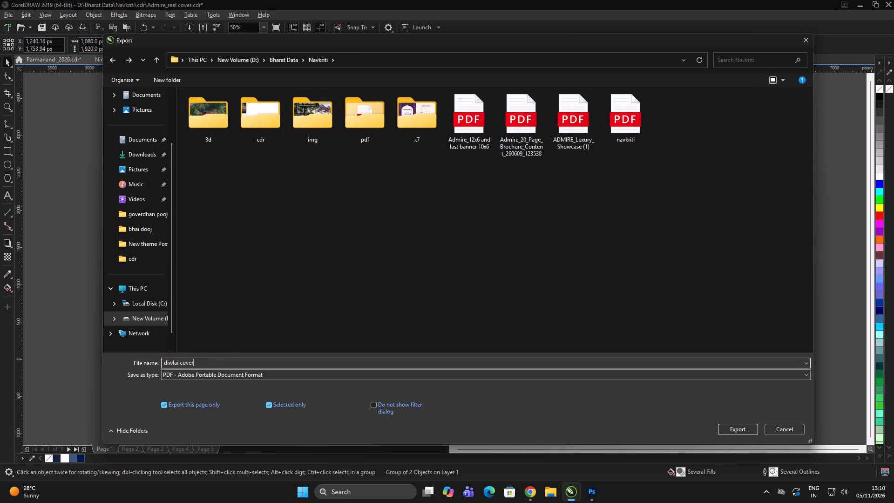
key("ctrl+a")
key("Right")
type("_)")
key("BackSpace")
type("admire")
key("ctrl+a")
key("ctrl+c")
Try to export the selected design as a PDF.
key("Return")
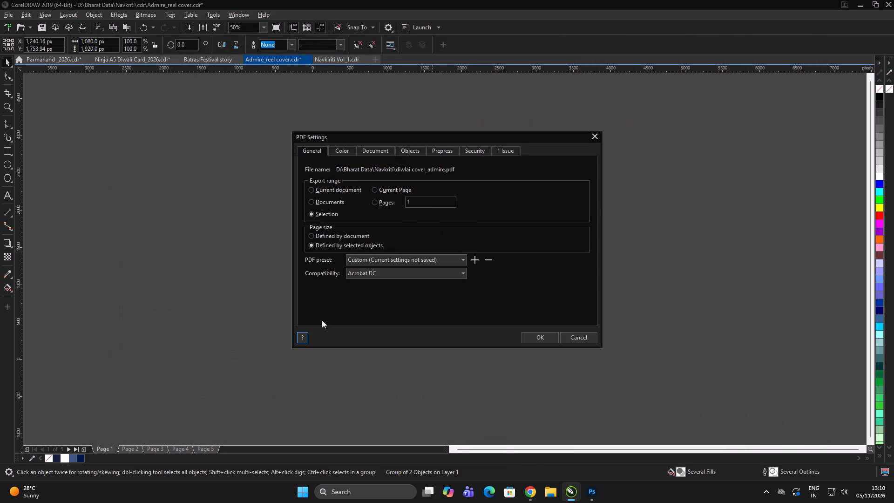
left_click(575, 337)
Start the export again and set the file format to JPG - JPEG Bitmaps.
key("ctrl+e")
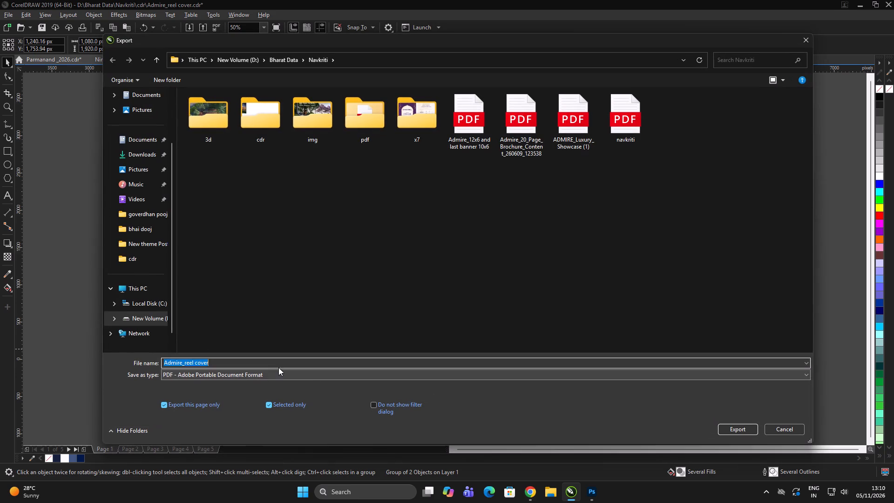
left_click(275, 374)
left_click(194, 171)
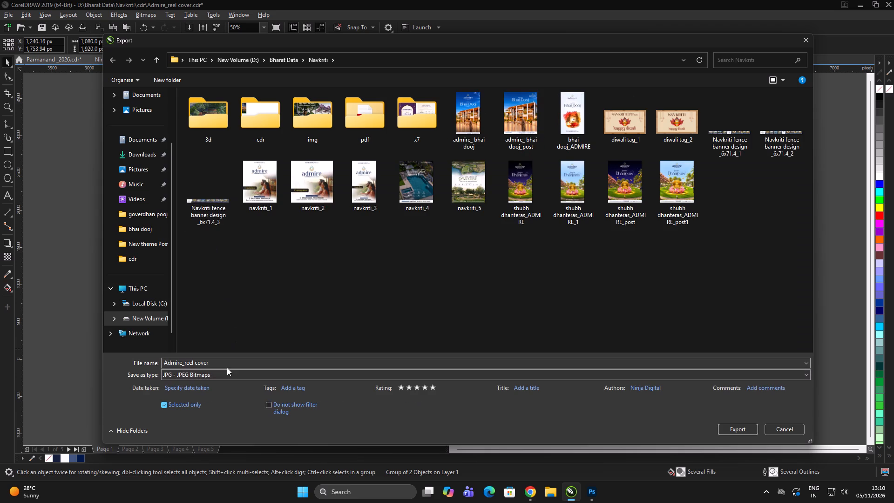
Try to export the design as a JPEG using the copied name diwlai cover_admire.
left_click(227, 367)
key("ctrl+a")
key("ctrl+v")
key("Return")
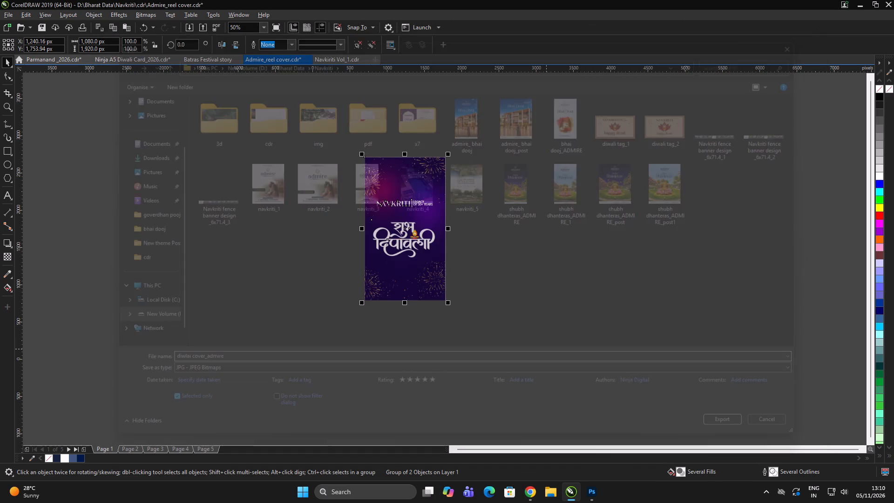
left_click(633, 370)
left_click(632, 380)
Start the JPG export again, reusing the copied name but changing it to diwlai cover_navkiriti, and copy the new name.
key("ctrl+e")
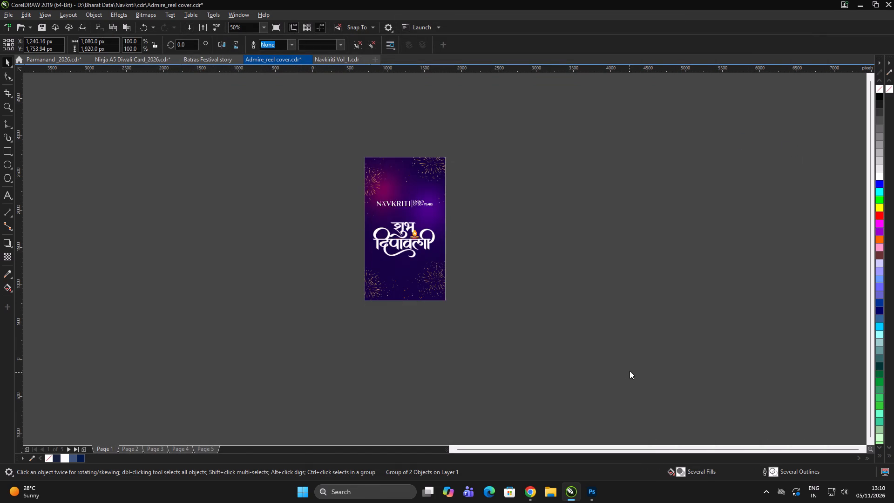
left_click(264, 366)
key("ctrl+a")
key("ctrl+v")
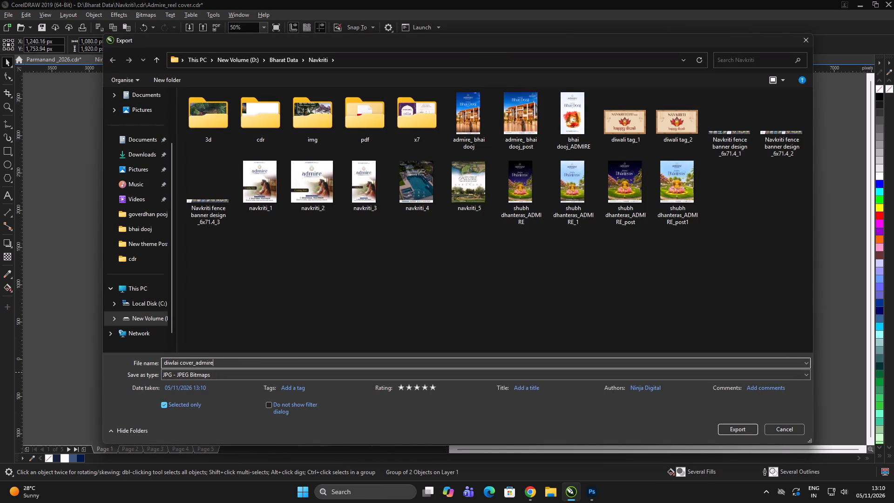
key("BackSpace")
key("BackSpace")
key("BackSpace")
key("BackSpace")
key("BackSpace")
key("BackSpace")
type("navkiriti")
key("ctrl+a")
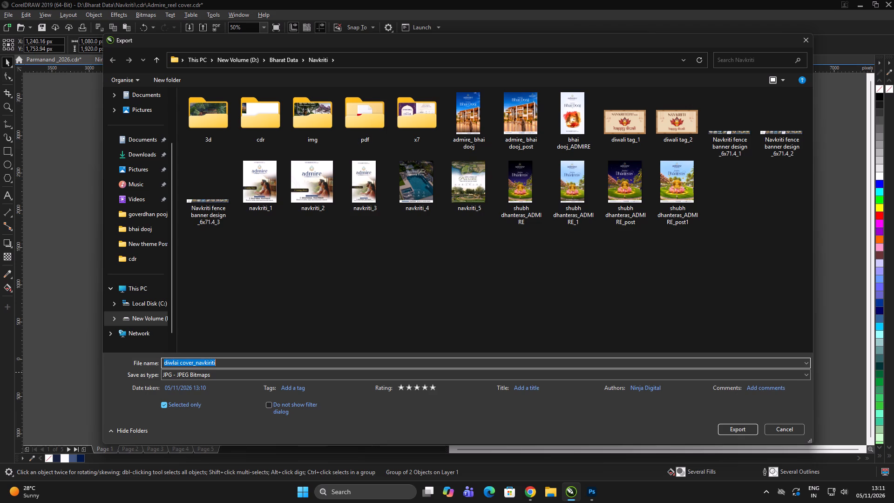
key("ctrl+c")
key("Return")
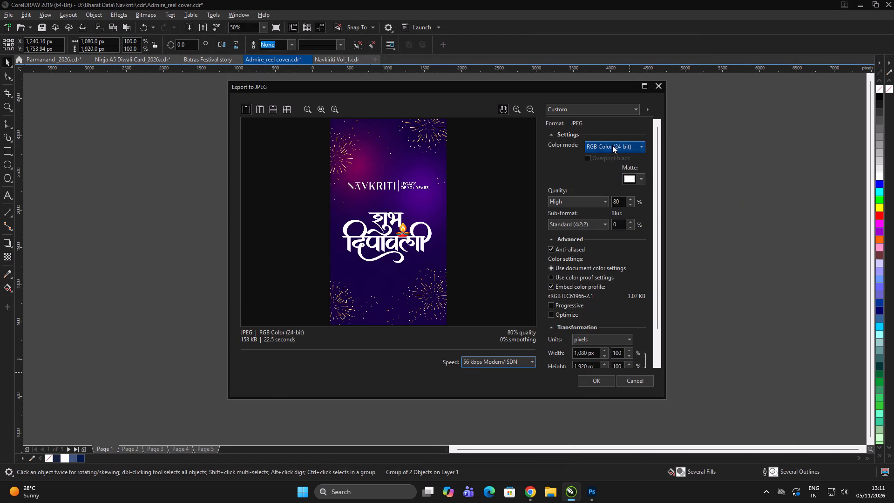
Complete the JPEG export with the colour mode RGB Color (24-bit).
left_click(612, 145)
left_click(610, 163)
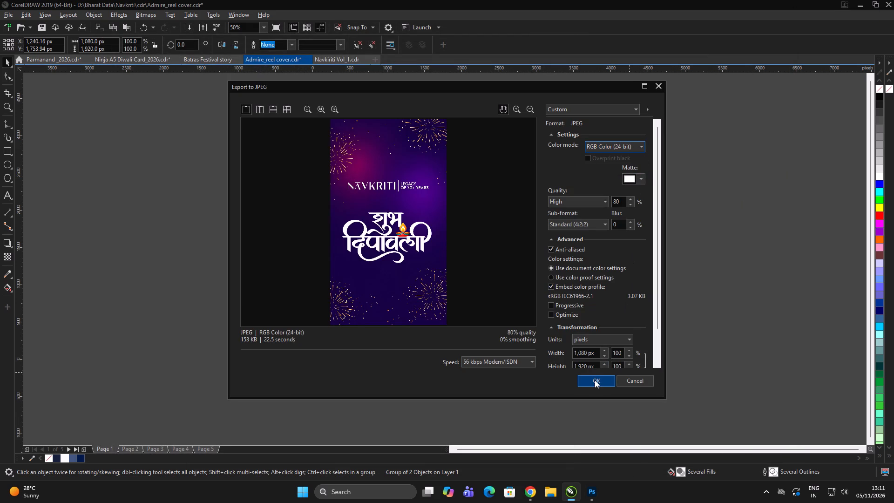
left_click(595, 380)
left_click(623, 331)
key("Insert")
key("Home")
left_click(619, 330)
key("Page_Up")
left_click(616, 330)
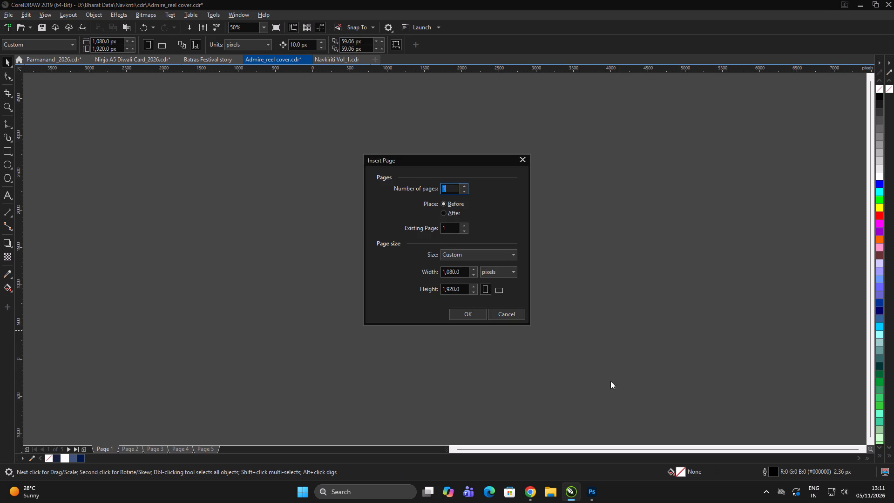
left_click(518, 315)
Go to Page 2 and group all the objects of the peacock and diya शुभ दिपावली design.
left_click(677, 258)
left_click(681, 257)
key("Page_Down")
left_click(551, 437)
left_click_drag(571, 387, 270, 104)
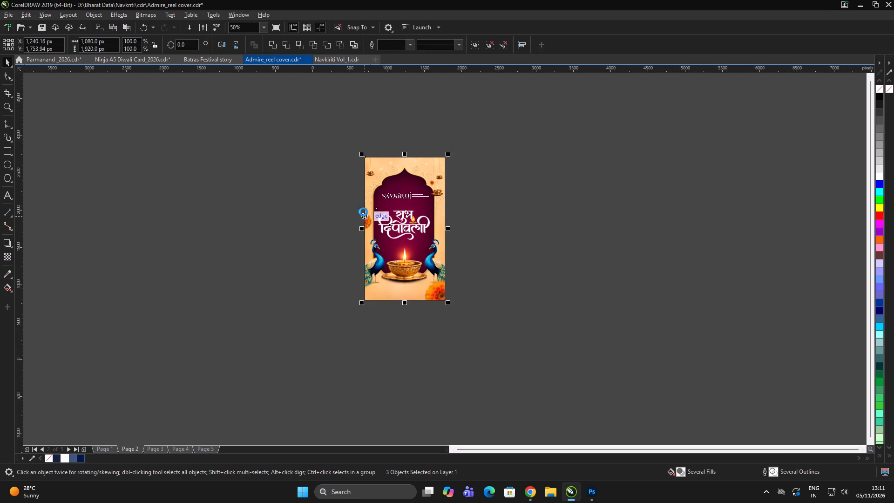
key("ctrl+g")
Export the grouped peacock design as a JPEG named diwlai cover_navkiriti_2 with the colour mode RGB Color (24-bit).
key("ctrl+e")
scroll(482, 212, "down", 10)
left_click_drag(590, 273, 602, 273)
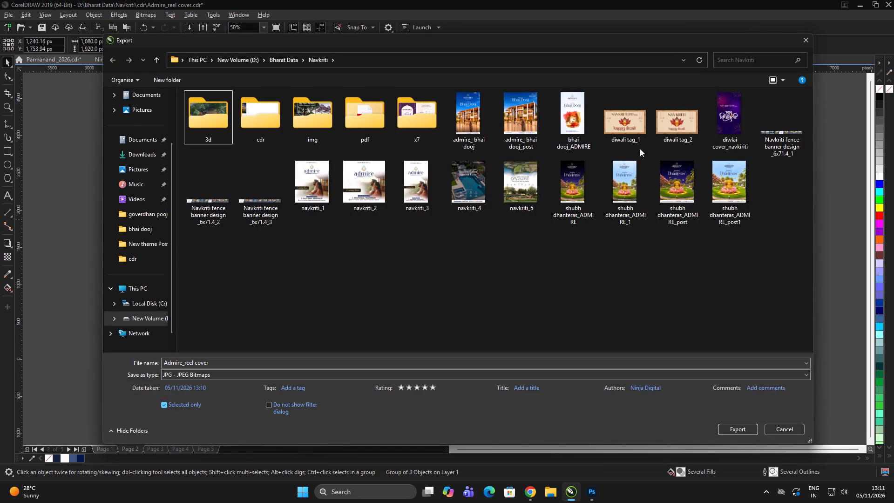
left_click(725, 106)
triple_click(323, 362)
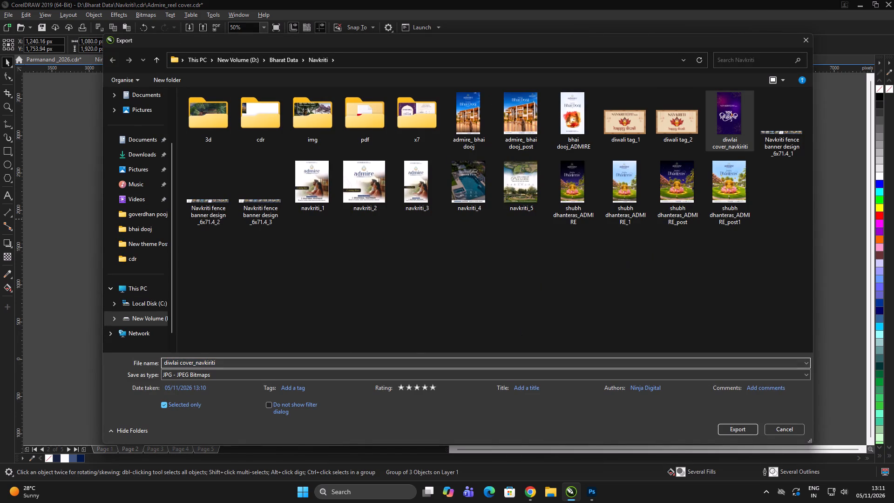
type("_2")
key("Return")
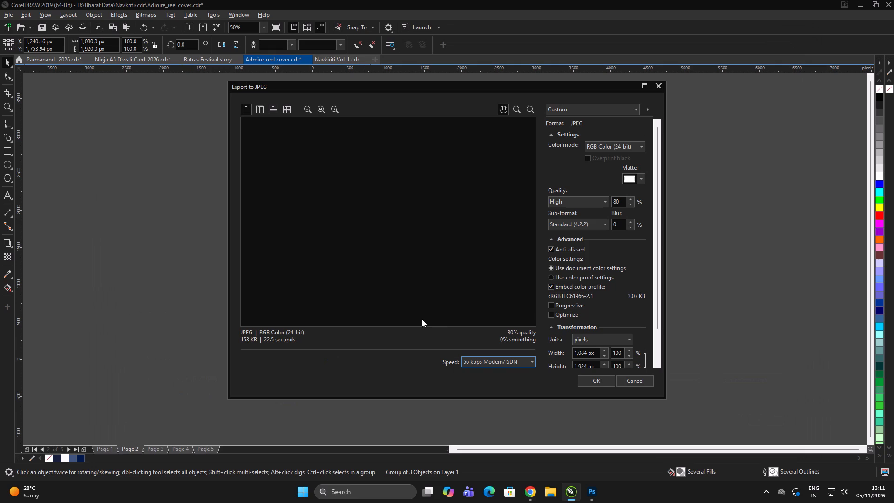
left_click(597, 143)
left_click(597, 163)
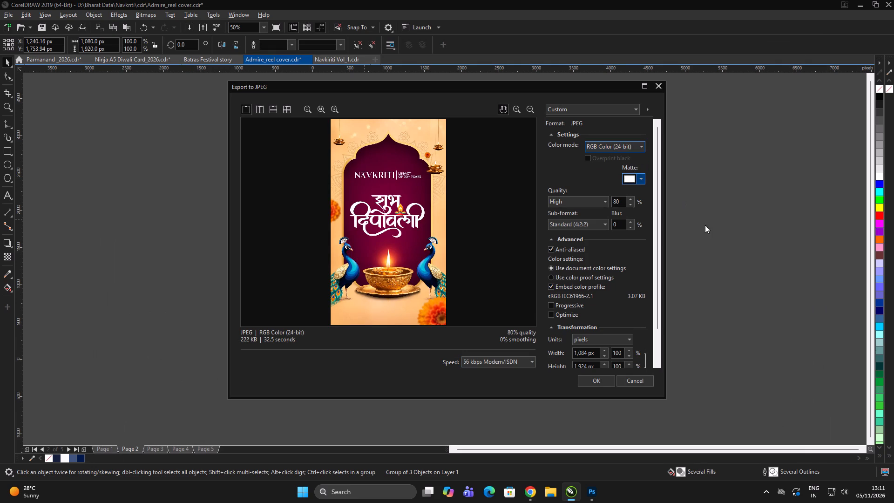
left_click(590, 378)
Deselect the design and save the Admire_reel cover document.
left_click(674, 243)
key("ctrl+s")
left_click(667, 241)
Switch to Photoshop, where the purple diya background image is open, and start moving on to another window.
key("alt+Tab")
key("alt+Tab")
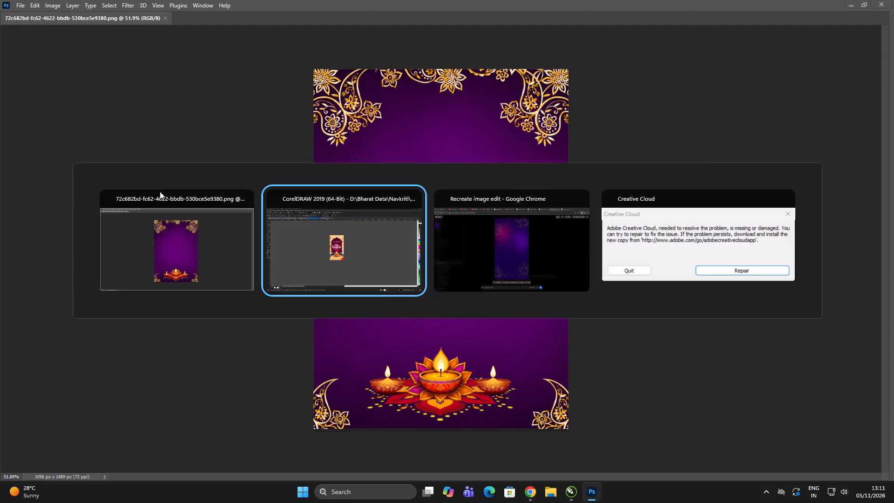
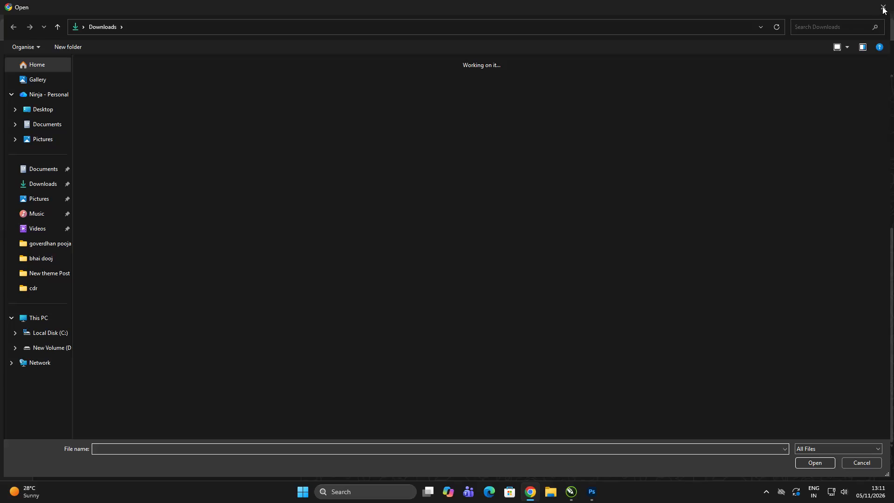
Dismiss the File Explorer window and force the unresponsive Chrome with its stuck Downloads file-open dialog to close.
left_click(552, 487)
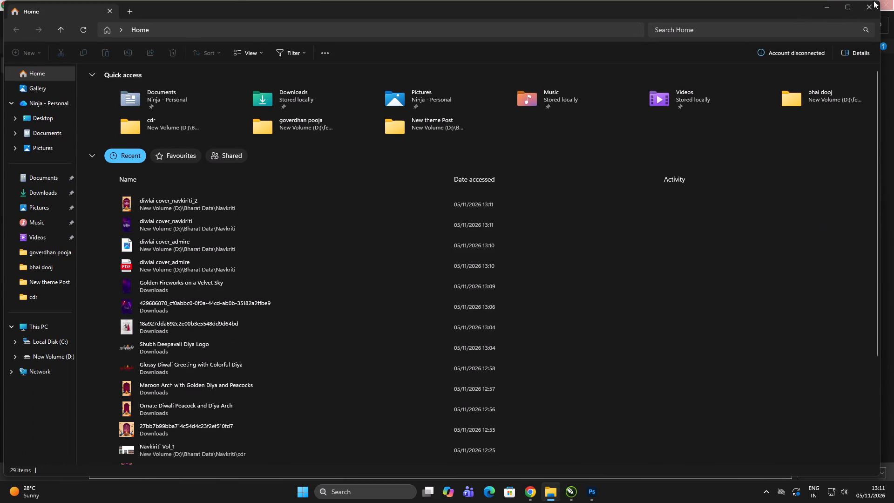
left_click(872, 8)
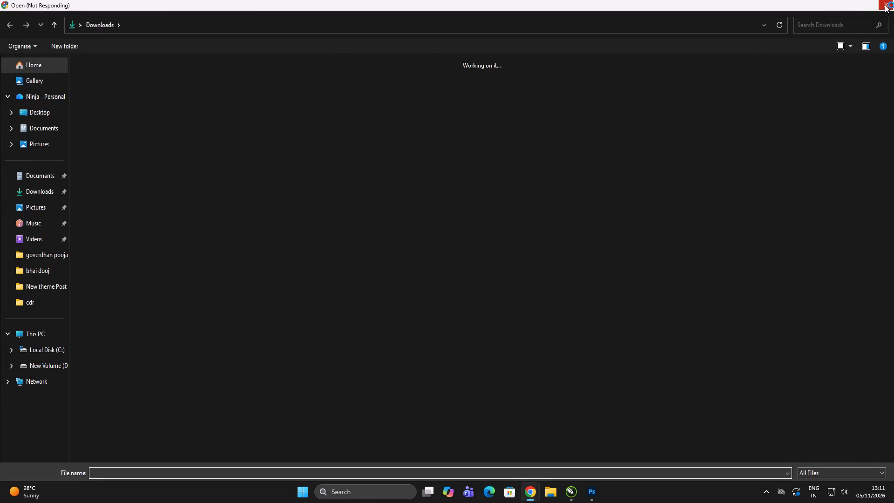
left_click(453, 268)
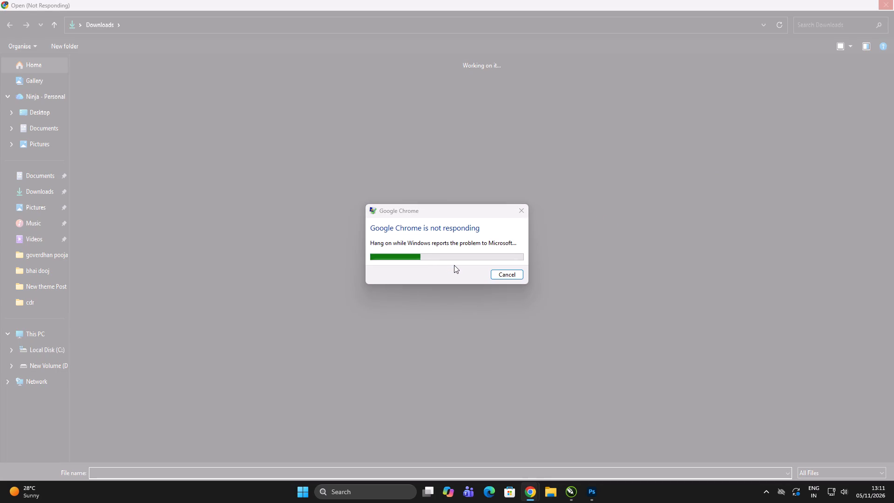
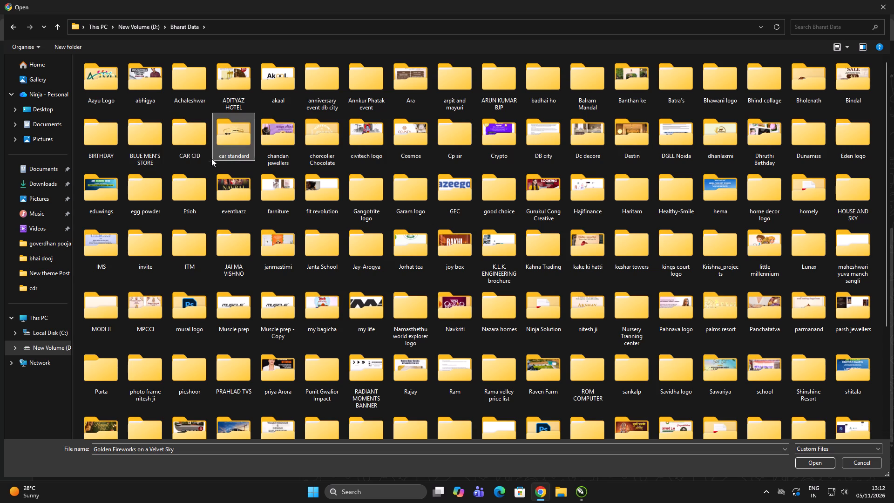
Open the Navkriti folder inside Bharat Data and select the "diwlai cover_navkriti" image.
type("nav")
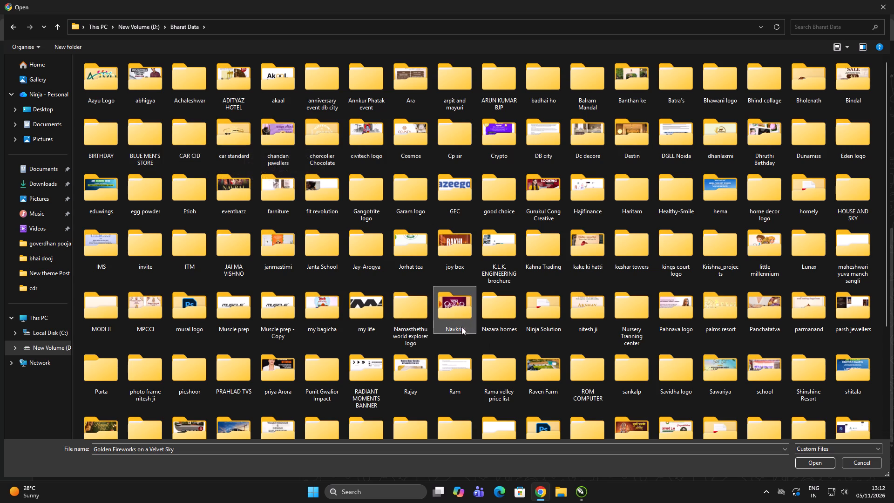
double_click(463, 319)
left_click_drag(659, 129, 653, 110)
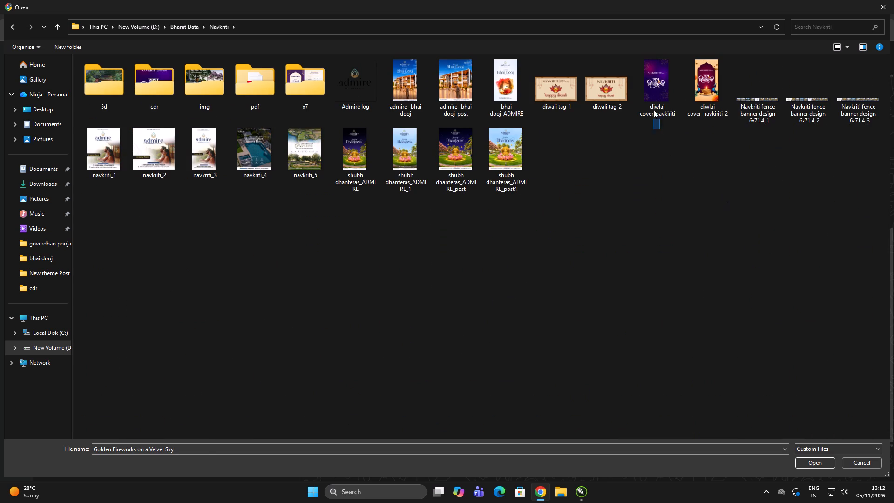
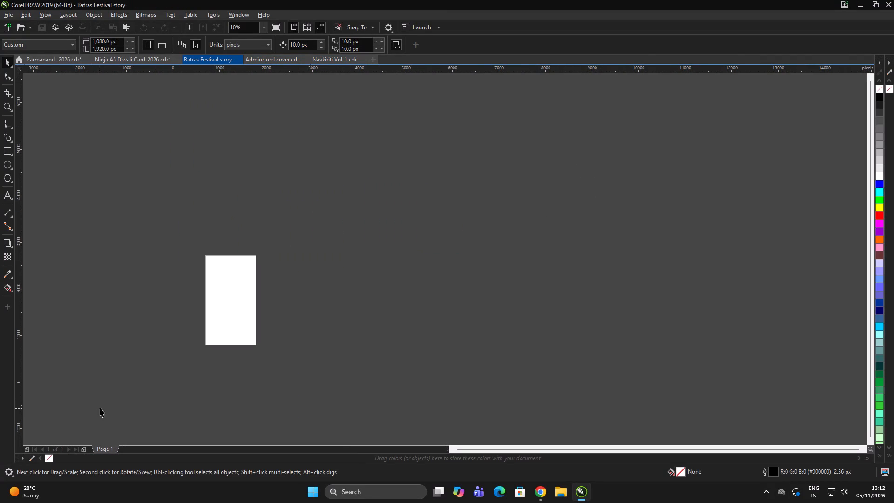
Check the open Admire_reel cover document, and bring up the Ninja A5 Diwali Card_2026 document in CorelDRAW.
left_click(265, 60)
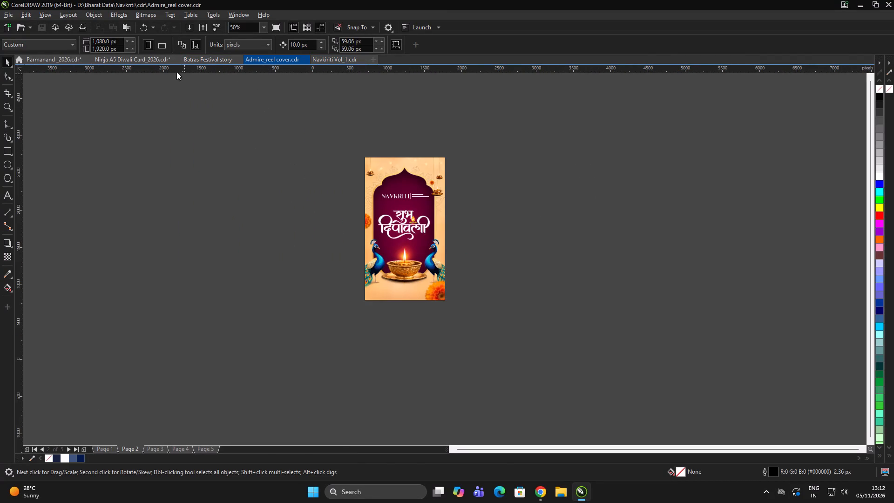
left_click(141, 61)
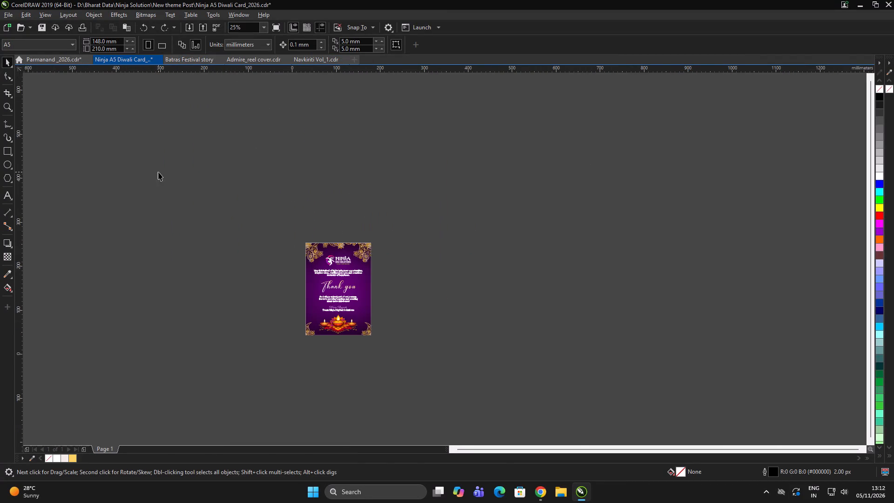